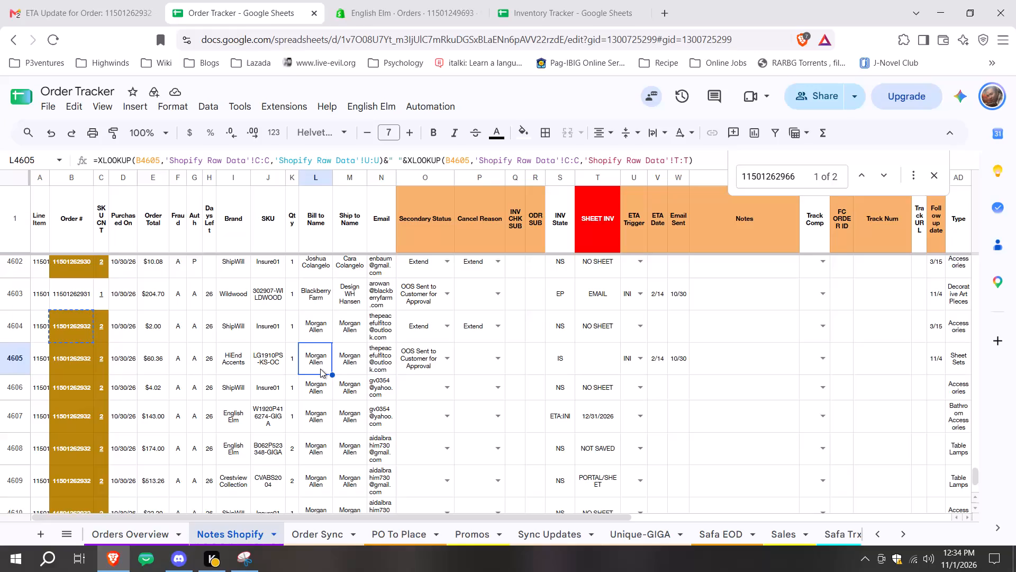
Copy the bill-to name cell of the HiEnd Accents order line in row 4605 of the Notes Shopify sheet.
key("ctrl+c")
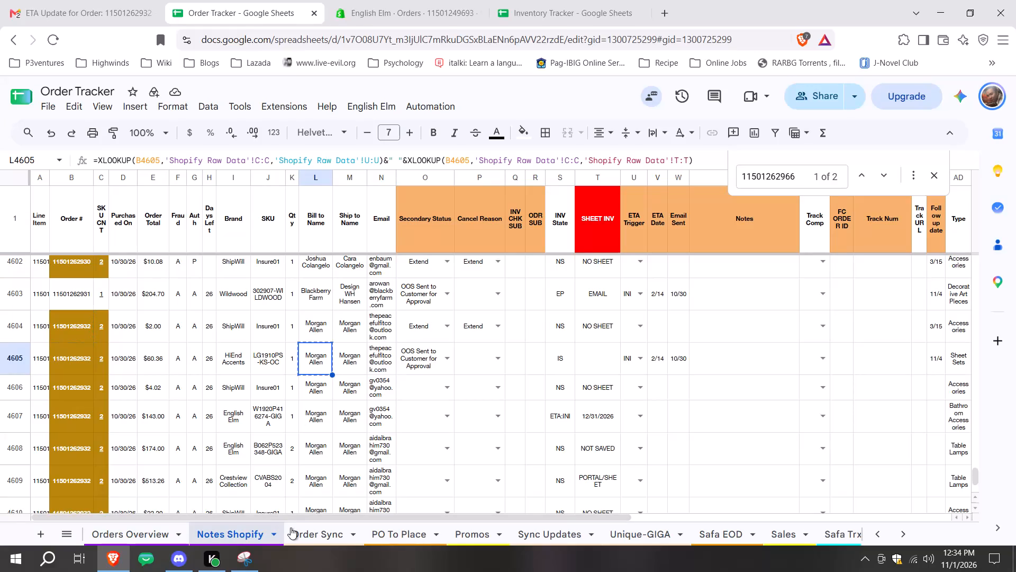
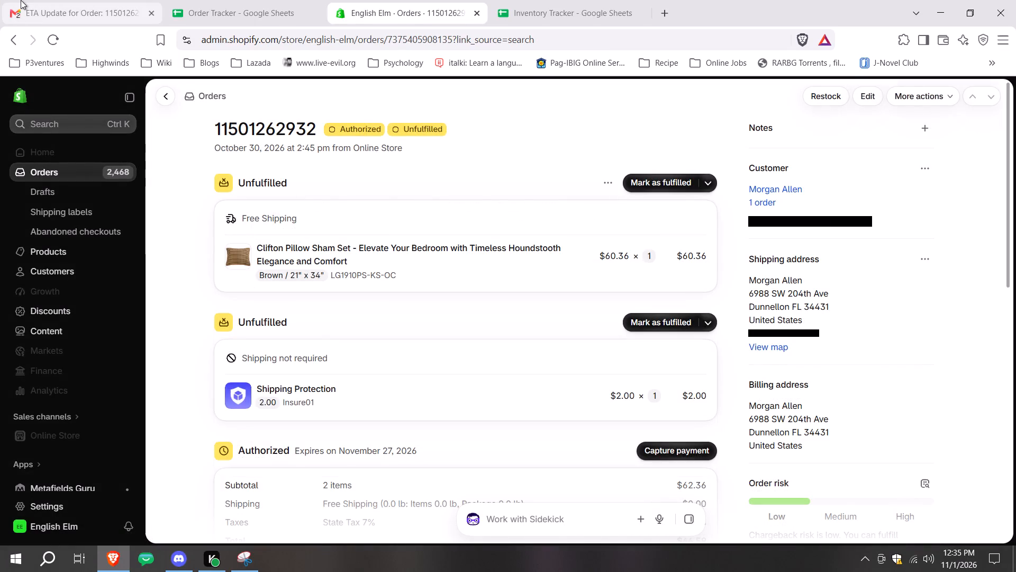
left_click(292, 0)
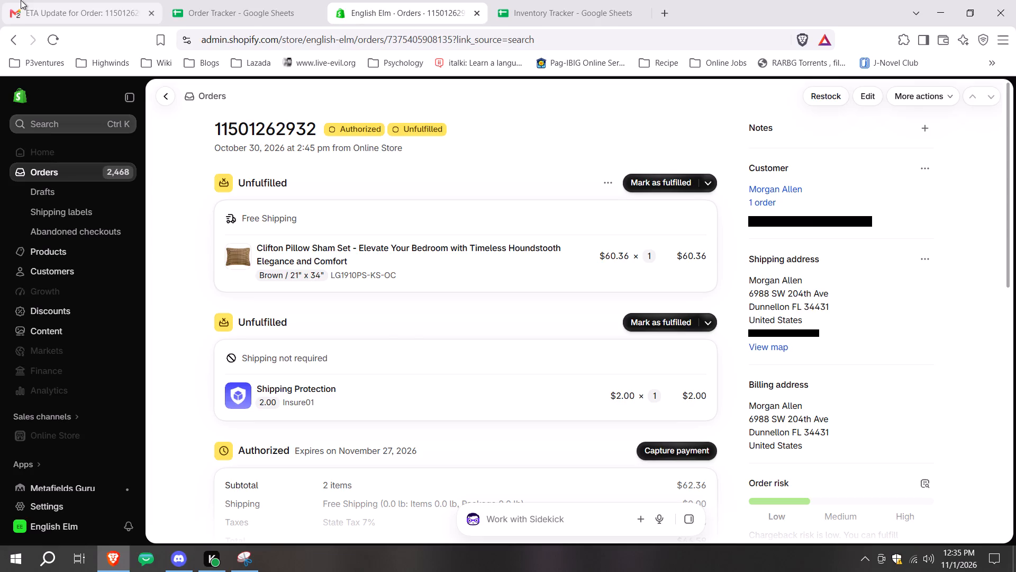
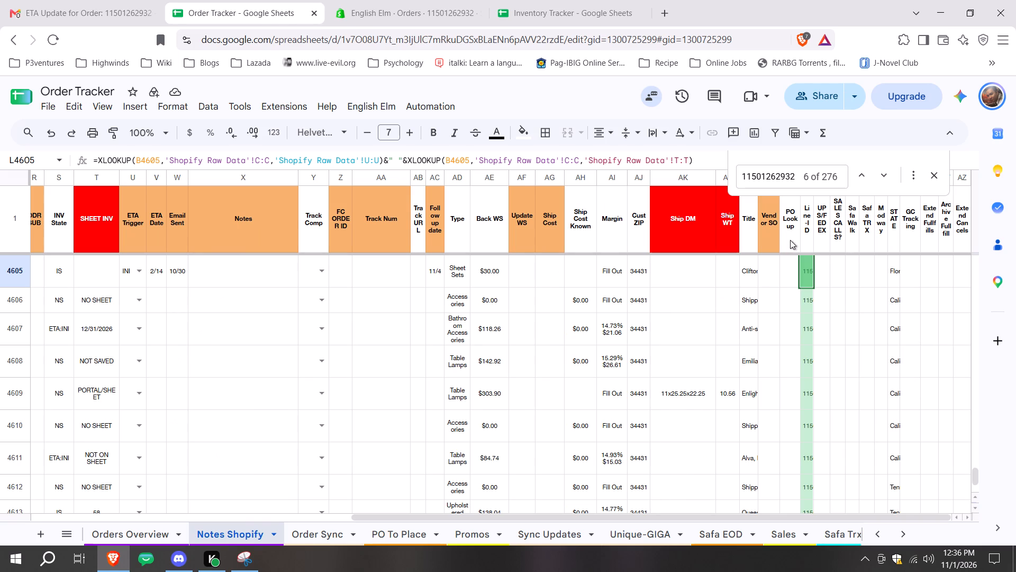
Switch to Snipping Tool and start a new screen capture of the Order Tracker sheet.
left_click(236, 566)
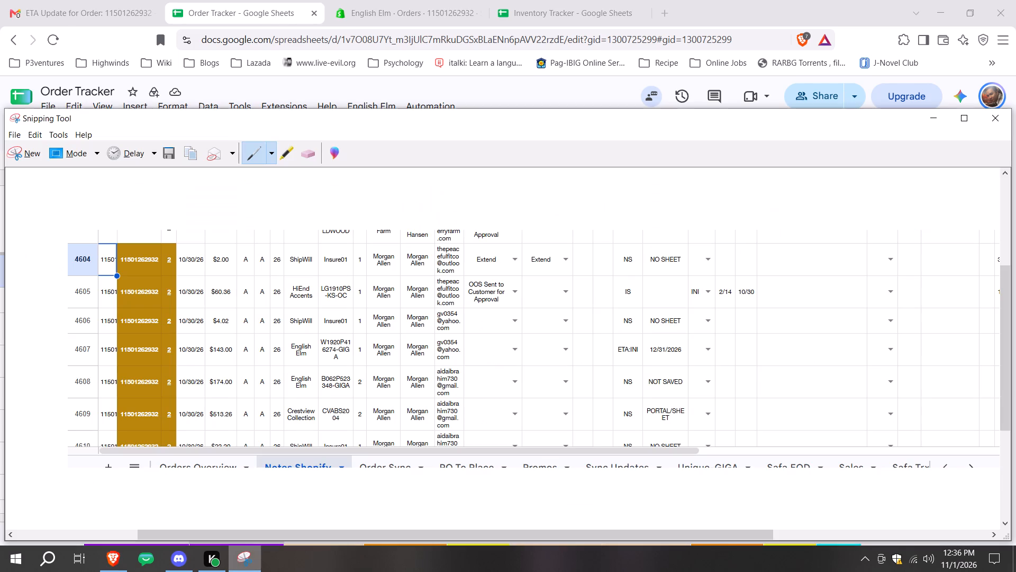
left_click(40, 160)
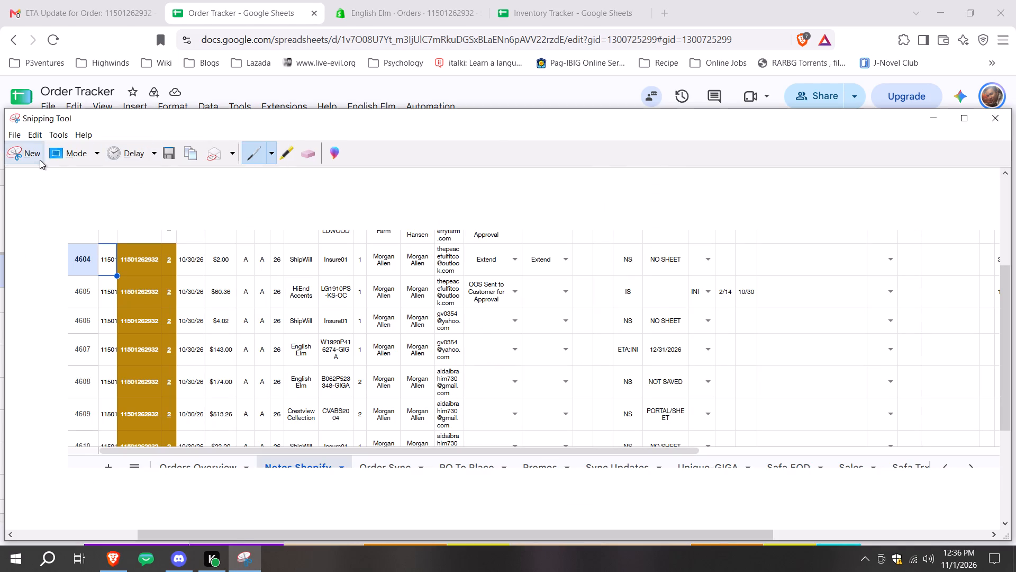
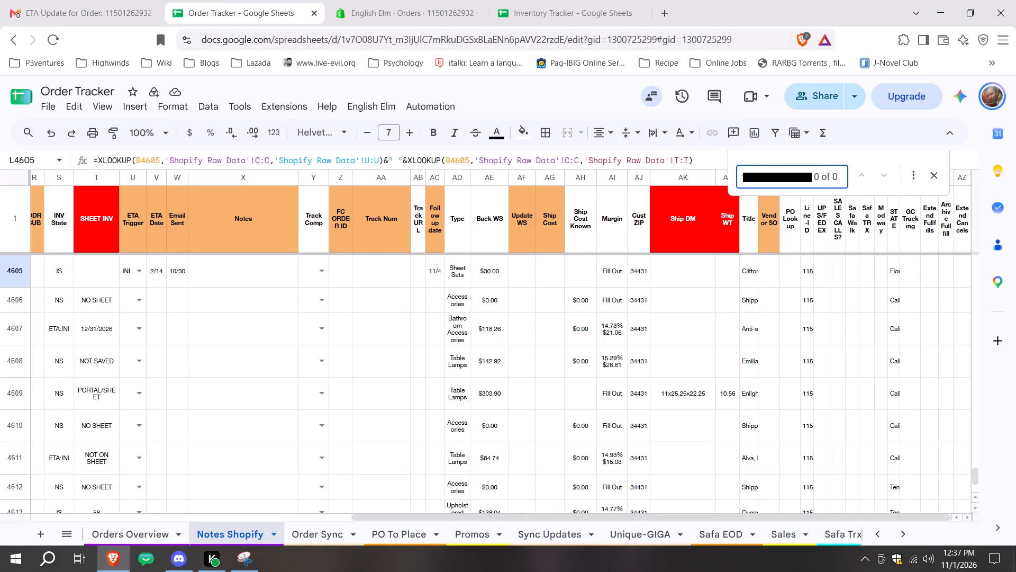
Remove the first character of the find text and search the Notes Shopify sheet again.
key("Home")
key("Delete")
key("Return")
left_click(809, 174)
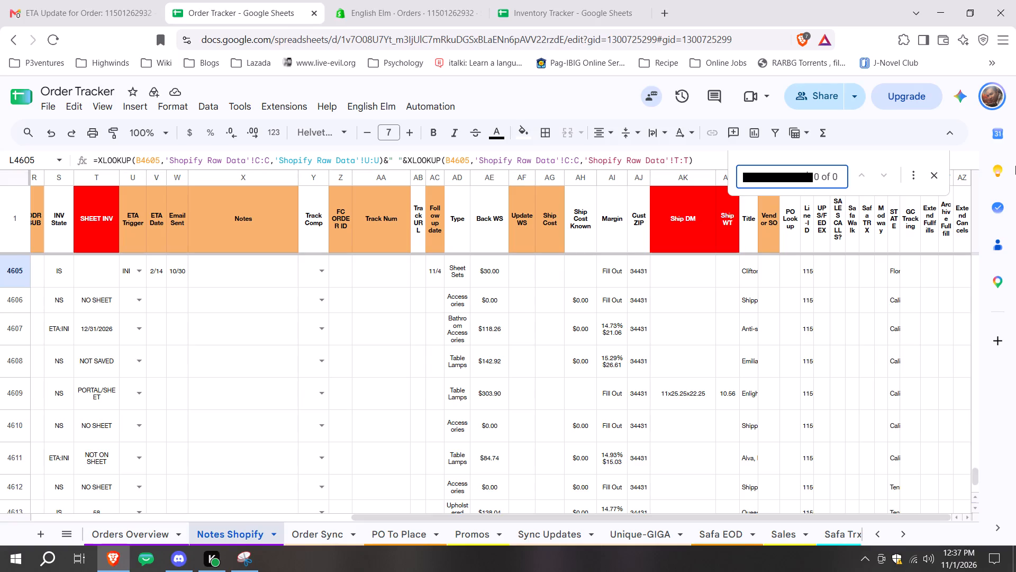
key("End")
Search the Shopify store for the copied customer detail and open the matching customer record.
left_click(452, 0)
left_click(96, 116)
key("ctrl+v")
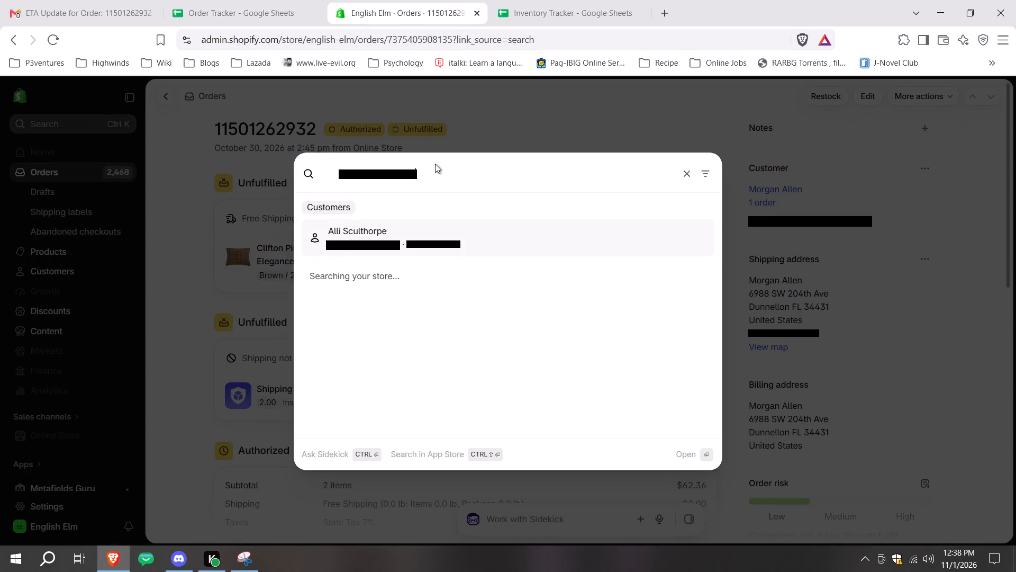
left_click(500, 228)
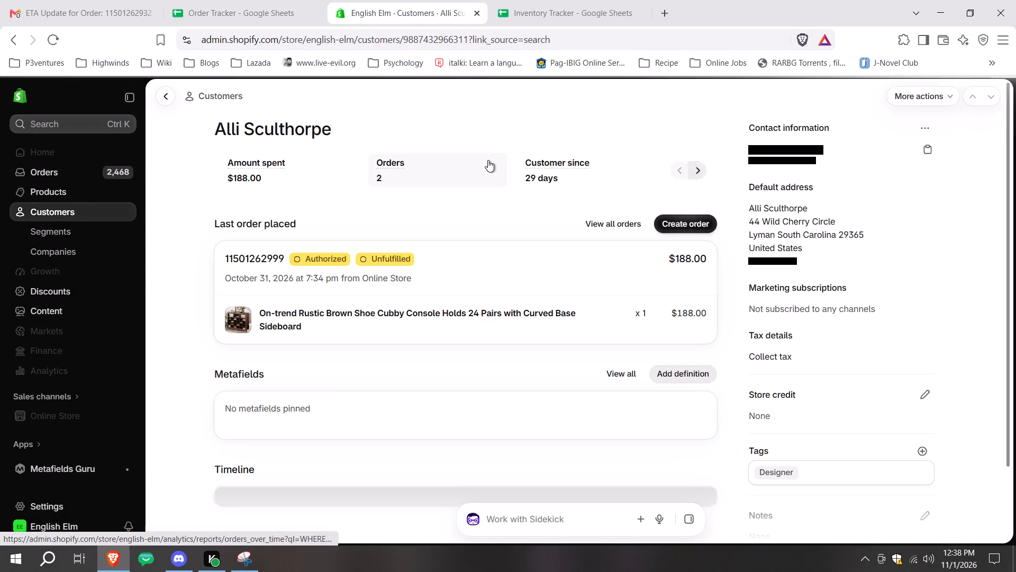
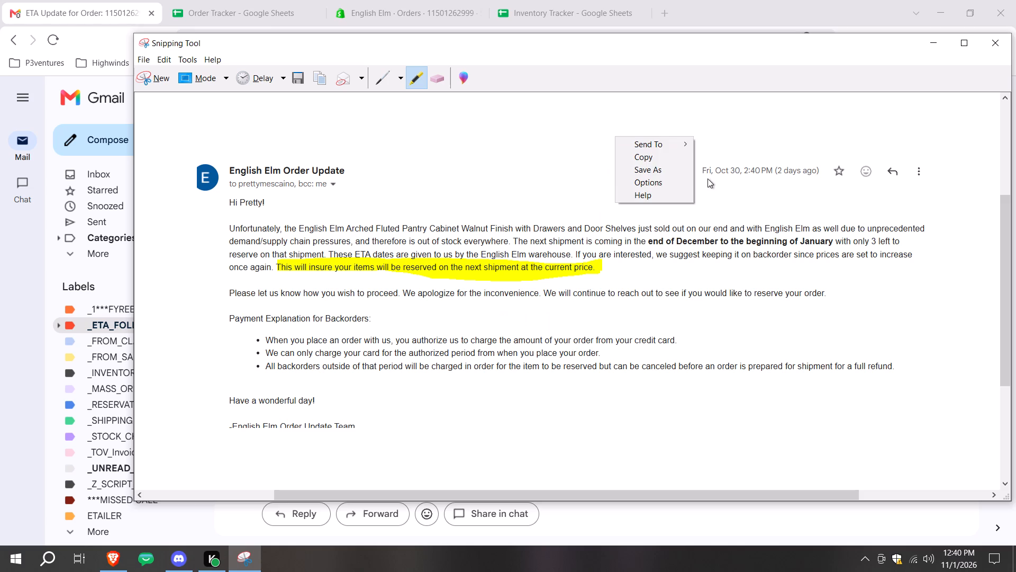
Highlight in yellow the snip's phrase "we suggest keeping it on backorder since prices are set to increase".
left_click(703, 254)
left_click_drag(658, 255, 873, 264)
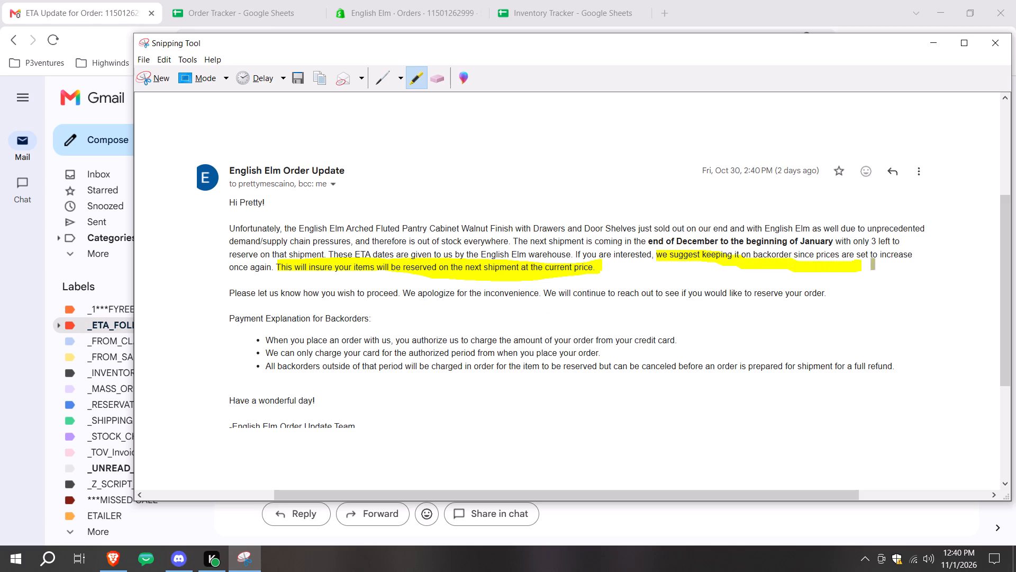
left_click_drag(873, 264, 695, 260)
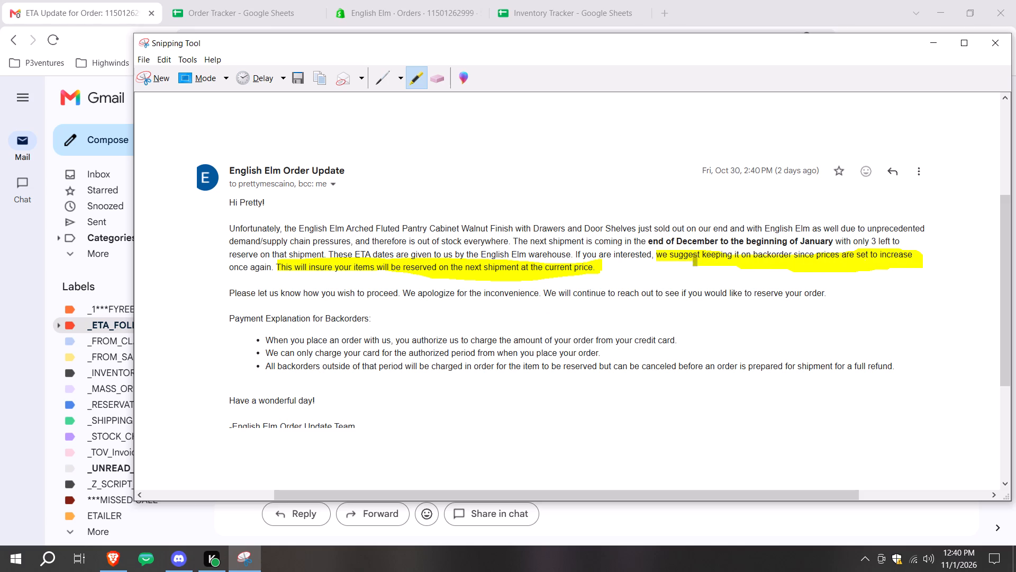
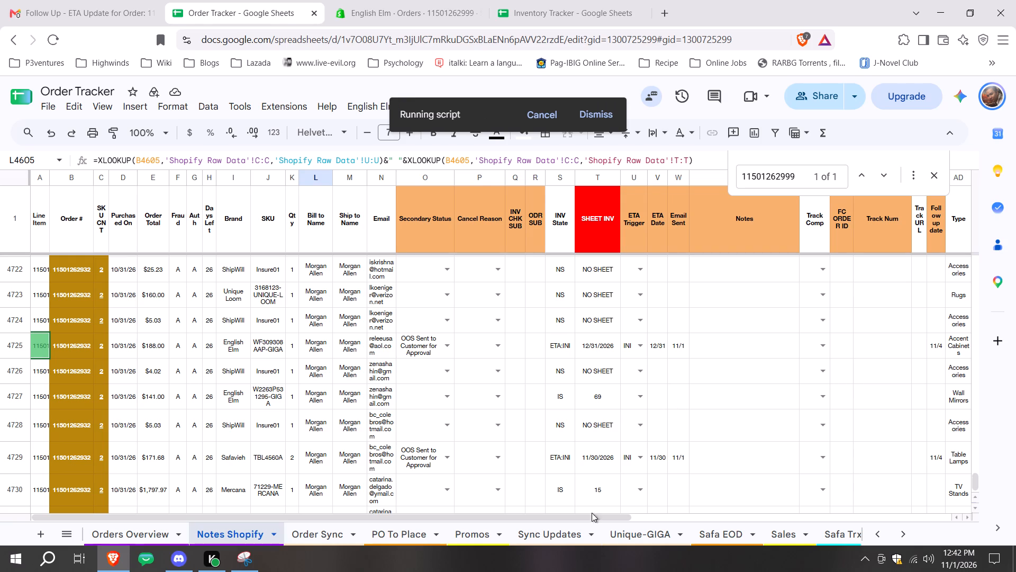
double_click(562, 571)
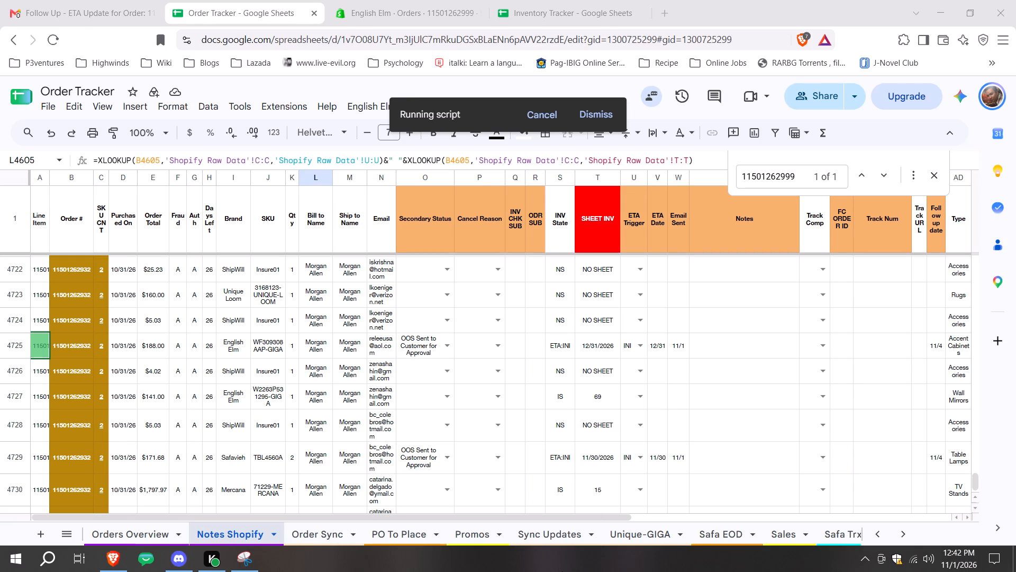
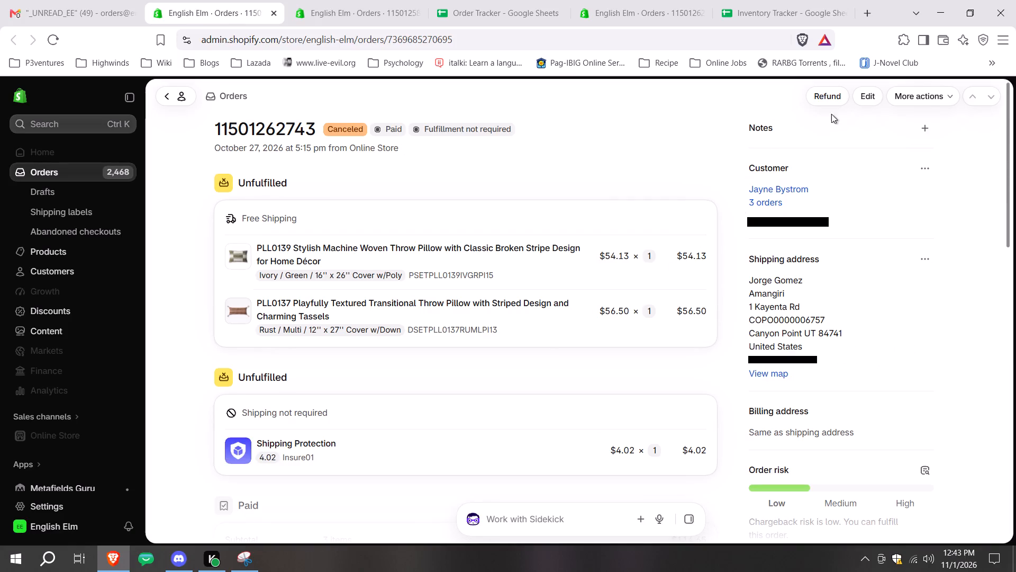
left_click(833, 102)
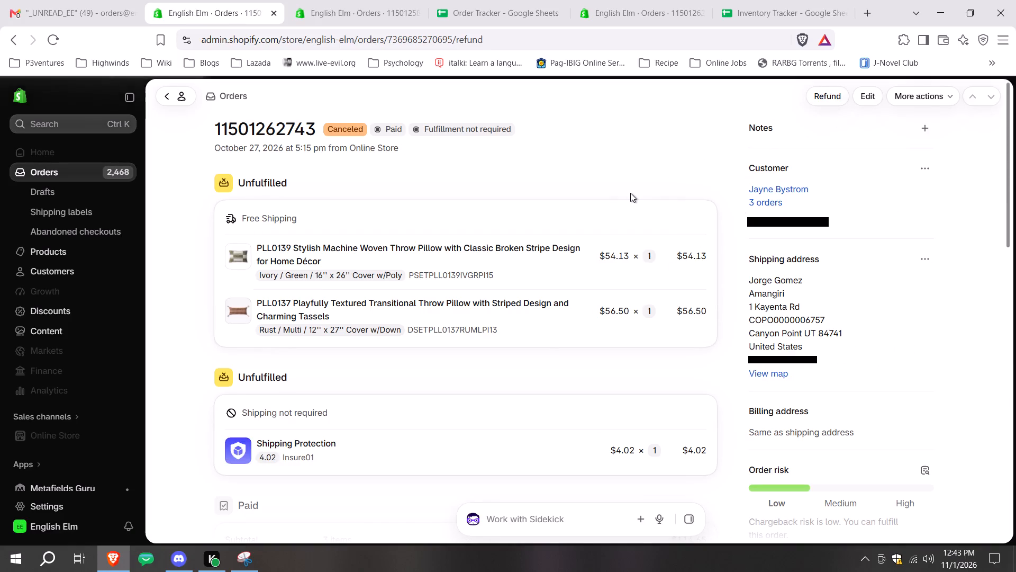
left_click(630, 205)
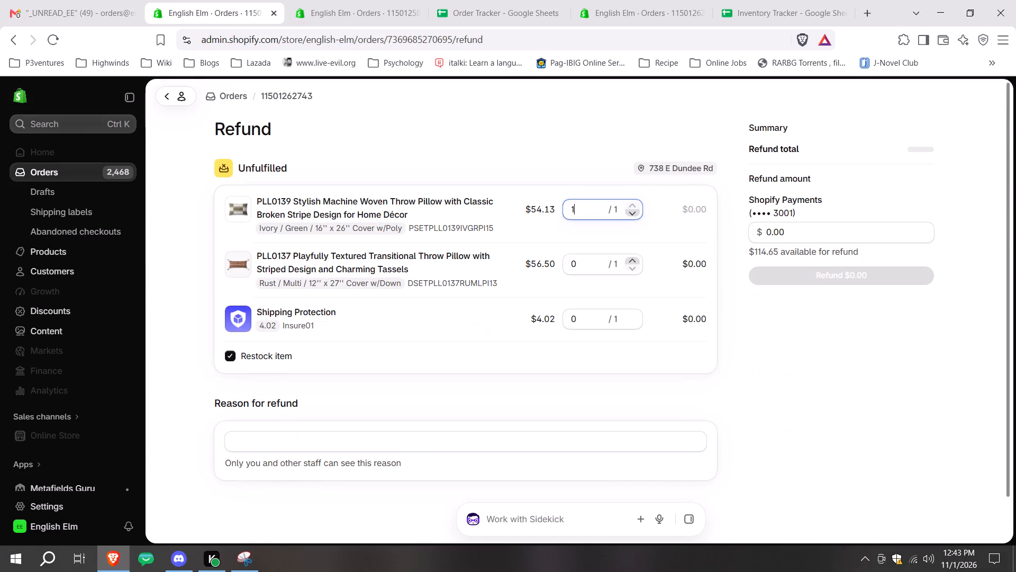
left_click(637, 264)
left_click(631, 316)
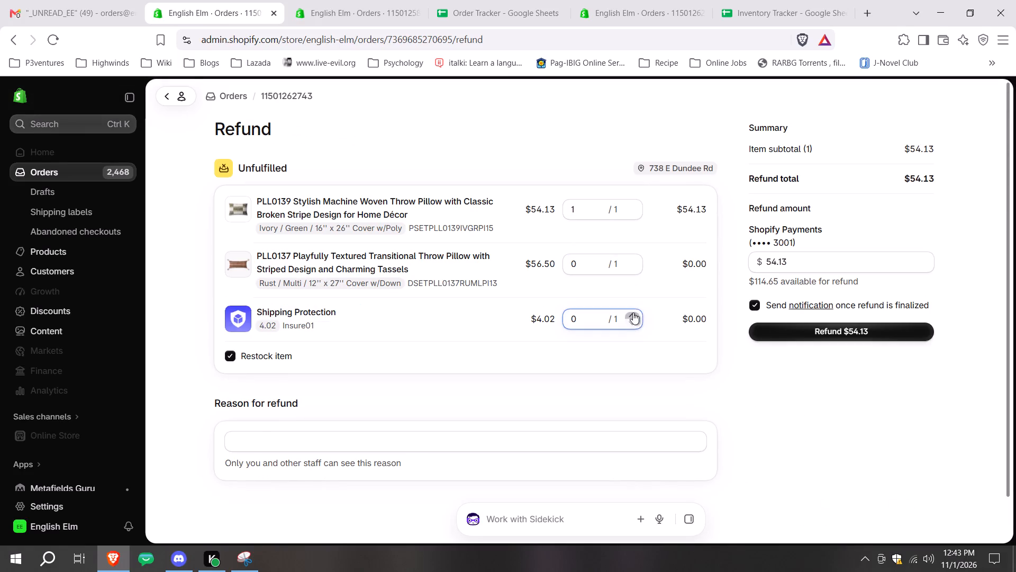
left_click(630, 257)
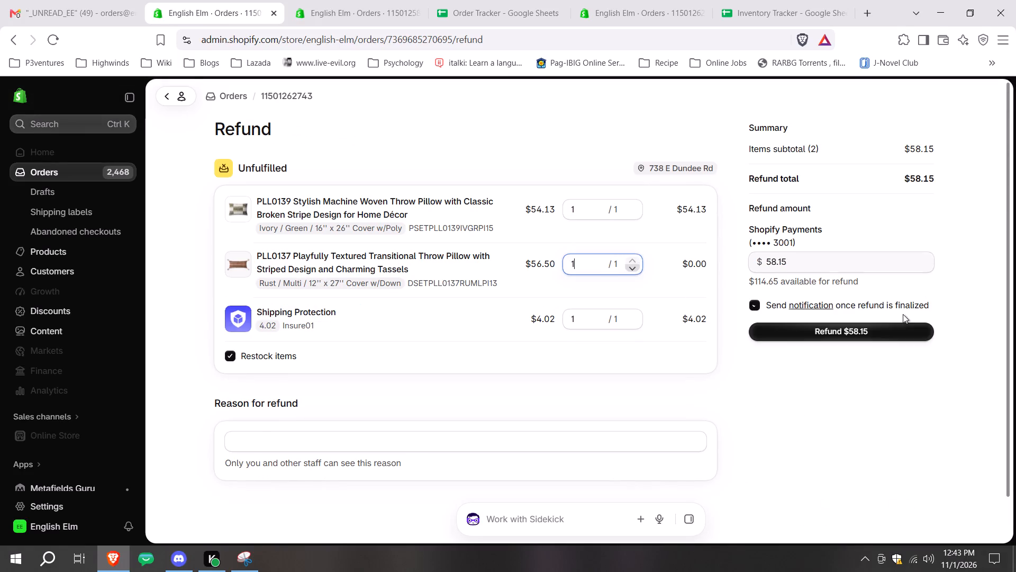
left_click(865, 319)
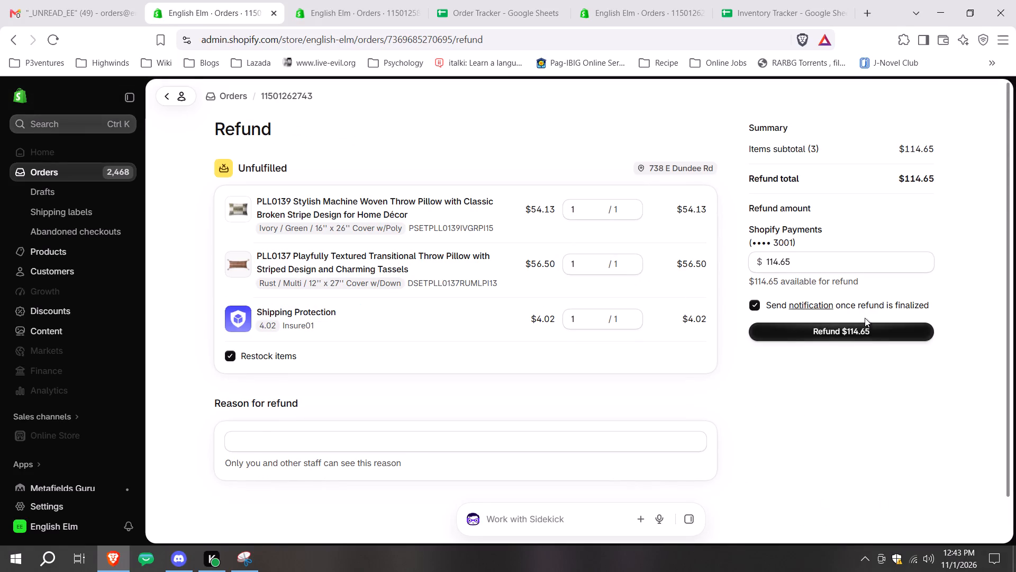
left_click(863, 325)
left_click(329, 0)
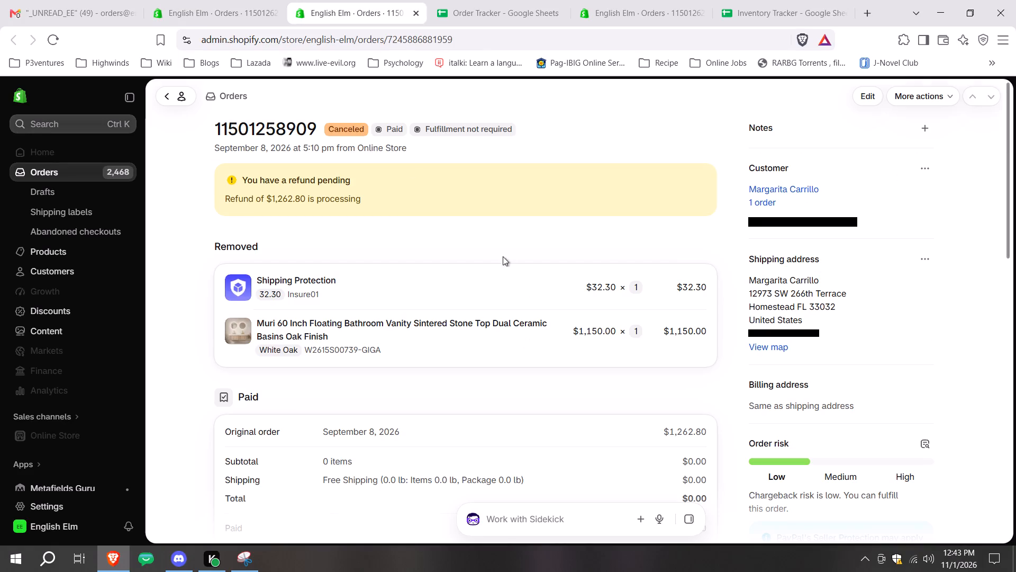
scroll(649, 163, "down", 2)
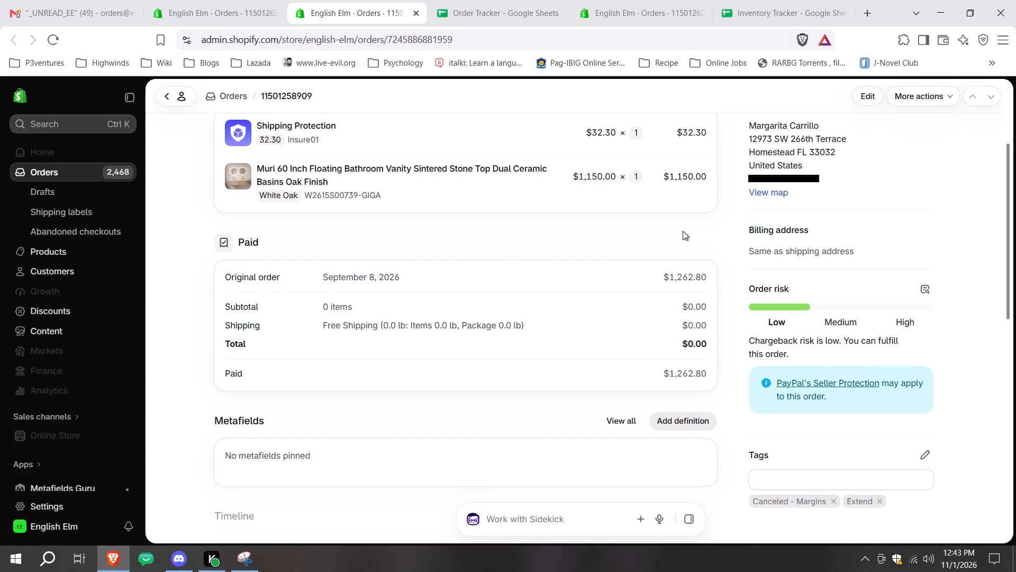
scroll(683, 231, "down", 1)
scroll(683, 231, "up", 5)
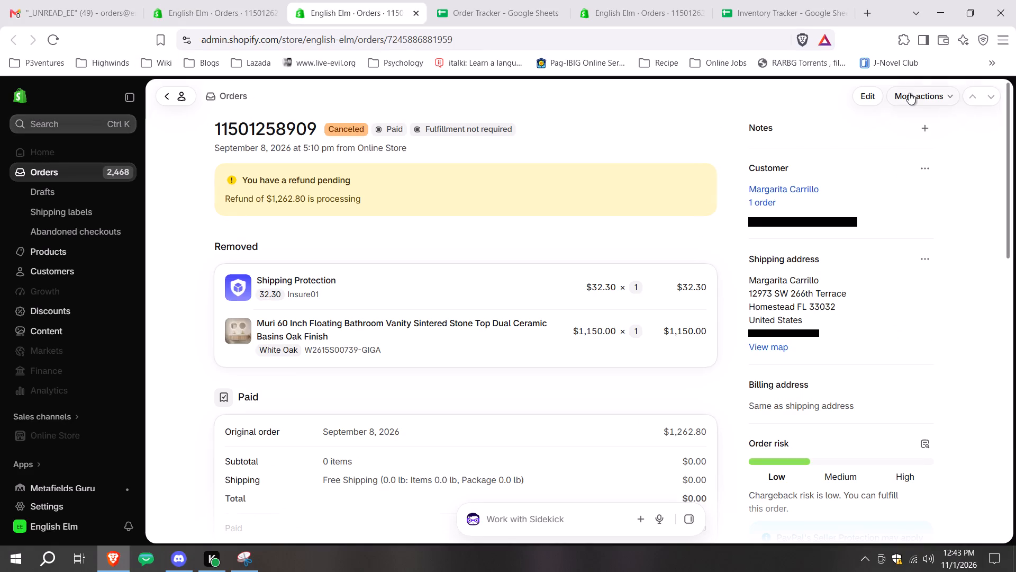
scroll(713, 236, "down", 5)
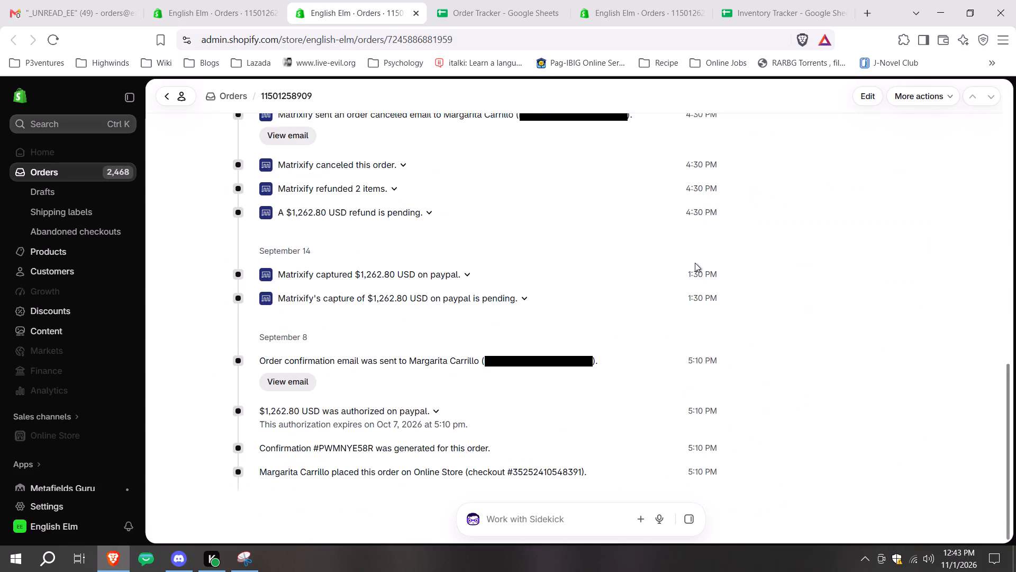
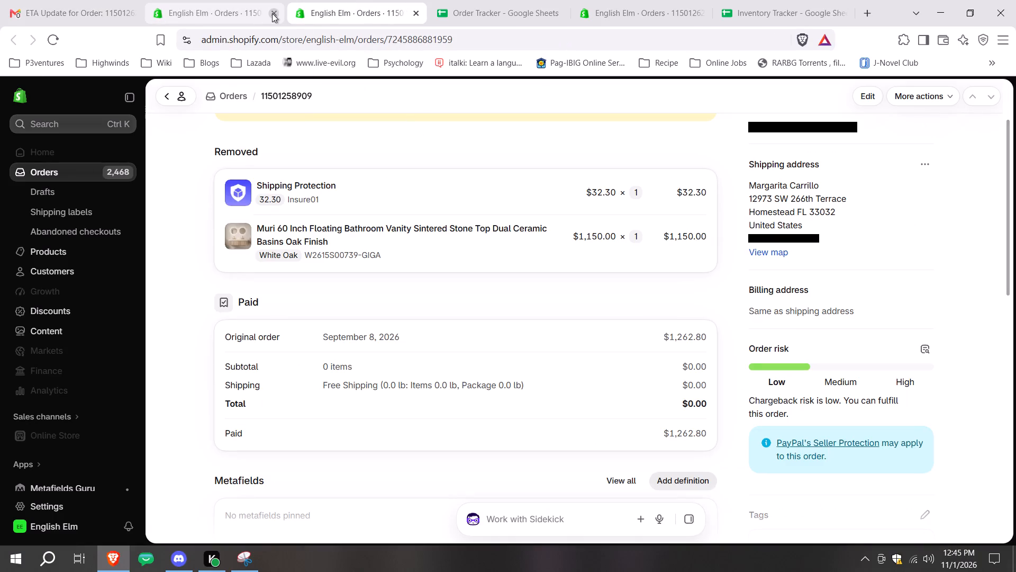
left_click(272, 13)
left_click(787, 172)
key("ctrl+a")
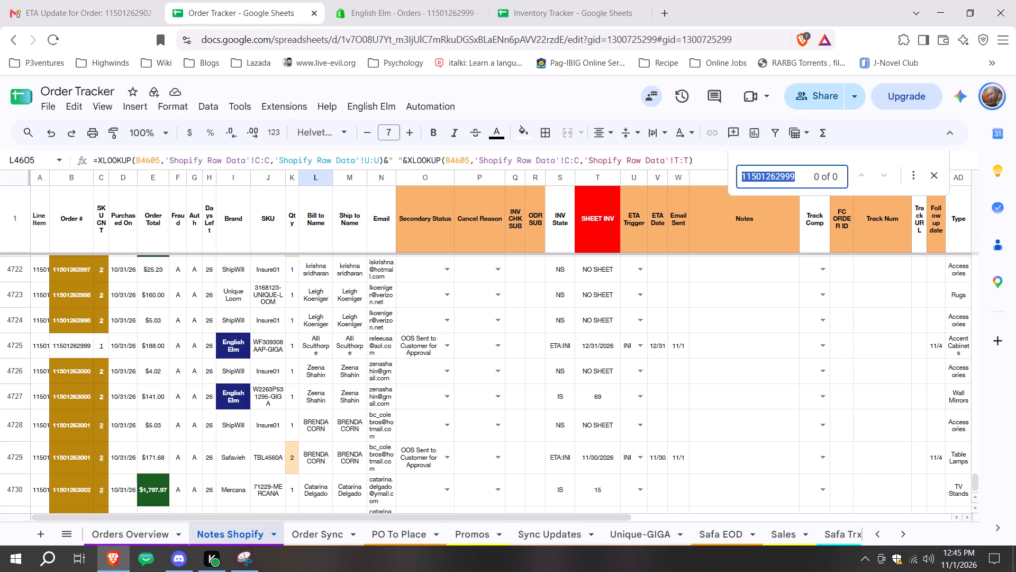
key("ctrl+v")
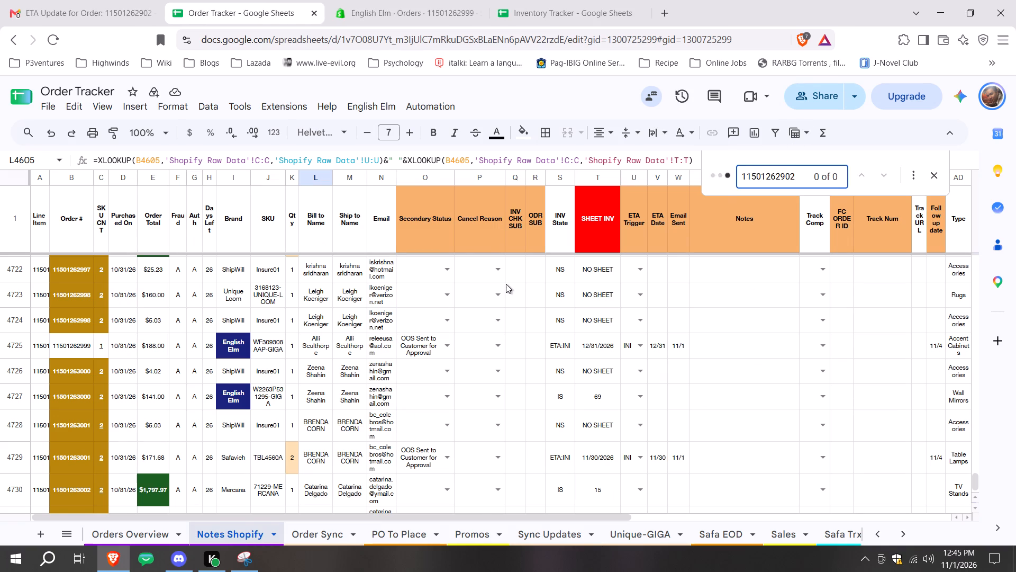
left_click(493, 302)
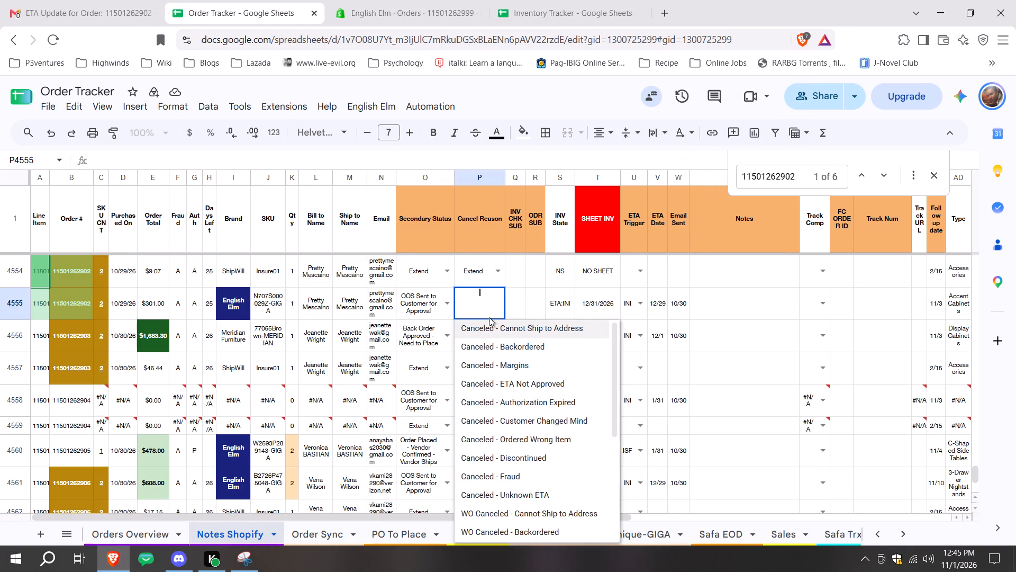
scroll(484, 345, "down", 2)
left_click(535, 381)
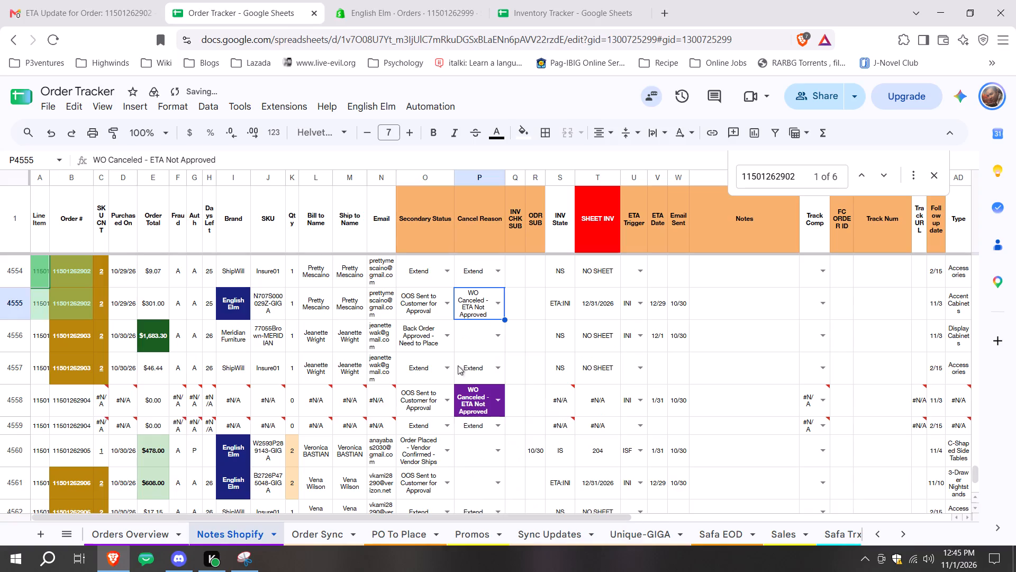
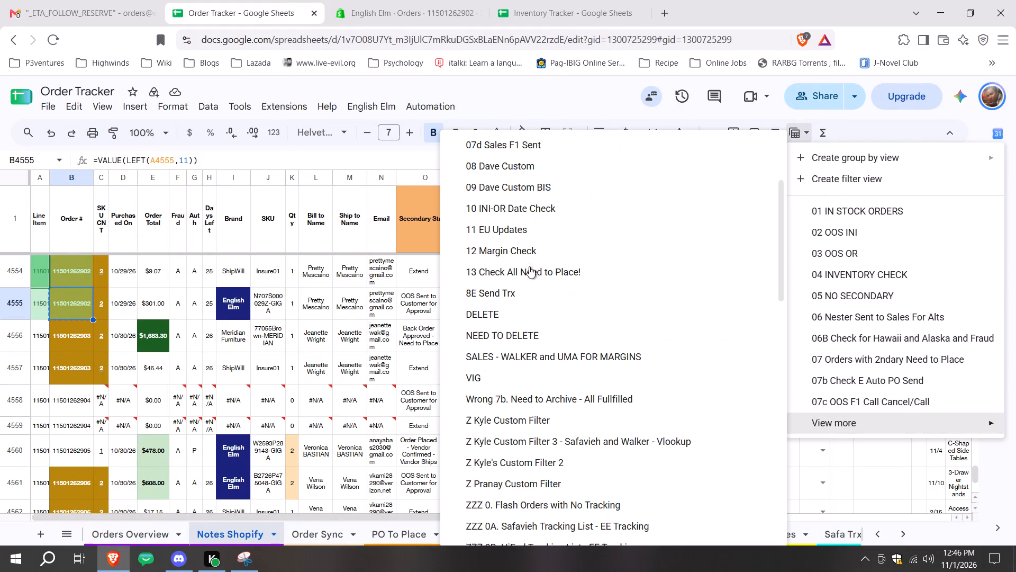
Switch the Notes Shopify sheet to the saved filter view "ZZZ 1. UPS/FedEx Check Tracking" and bring its rightmost tracking columns into view.
scroll(595, 317, "down", 1)
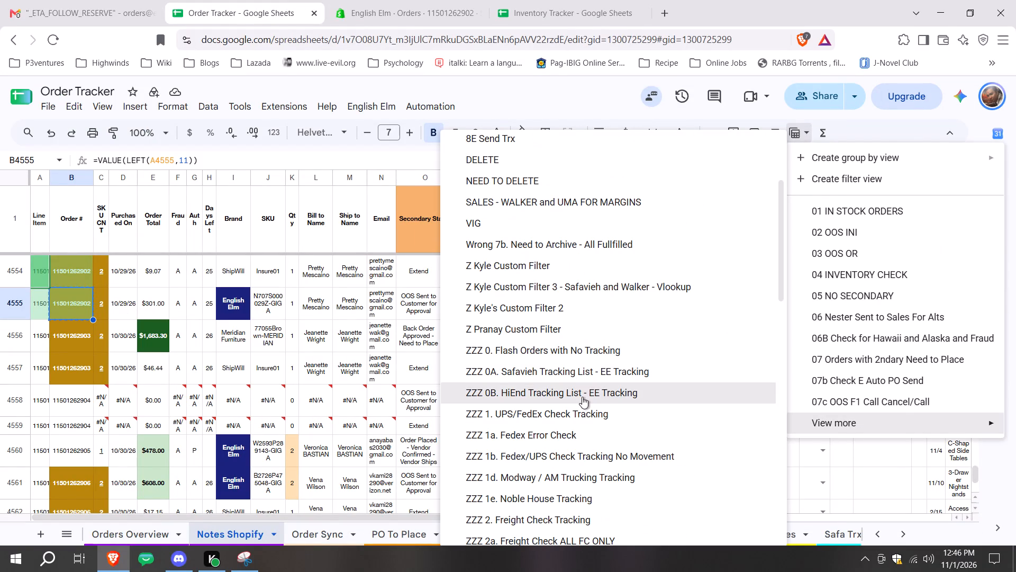
left_click(587, 408)
scroll(738, 359, "up", 6)
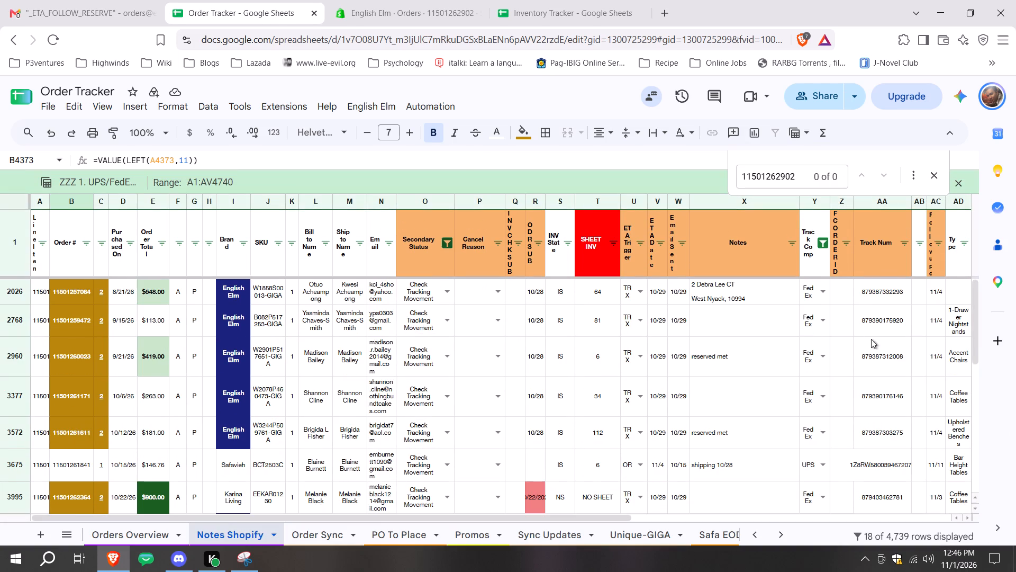
left_click(770, 516)
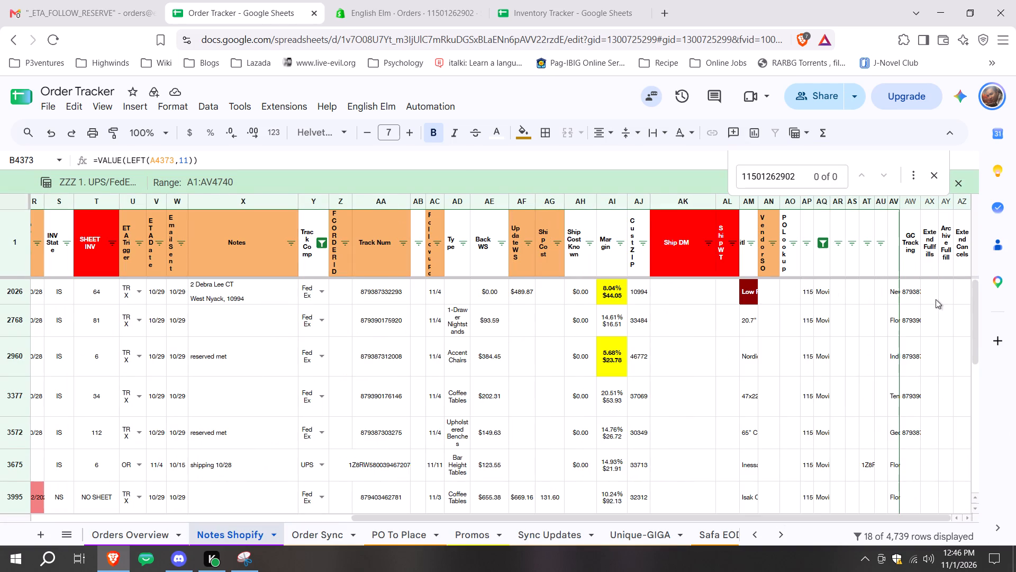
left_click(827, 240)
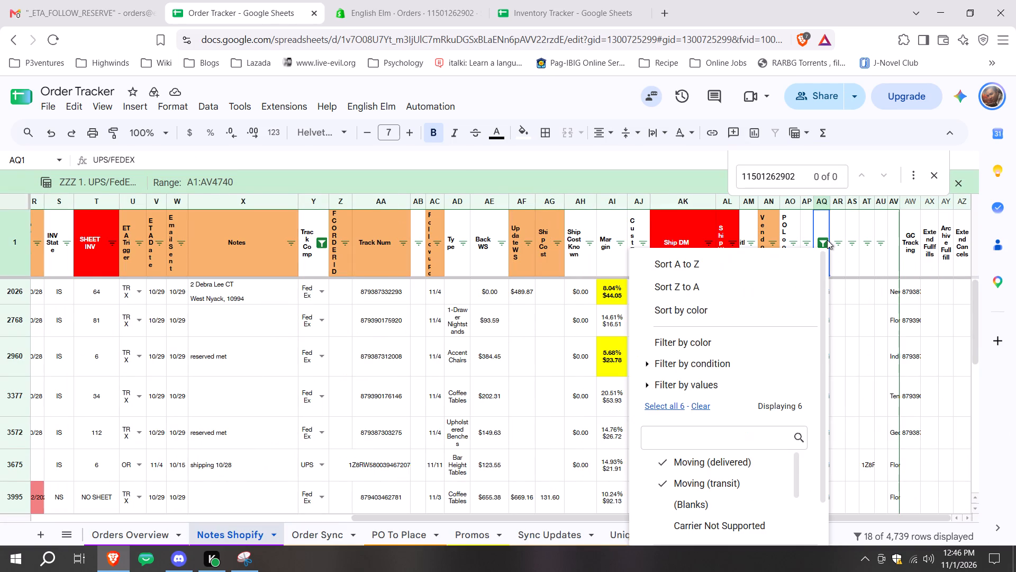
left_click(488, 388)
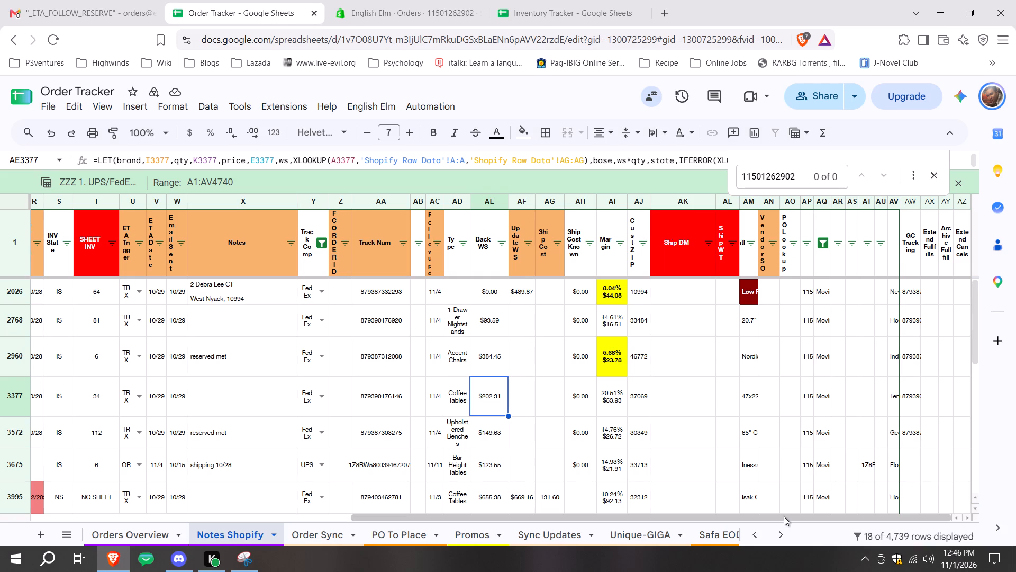
Replace the Inventory Tracker page with the FedEx Detailed Tracking page at fedex.com/fedextrack.
left_click_drag(784, 516, 202, 518)
left_click(577, 0)
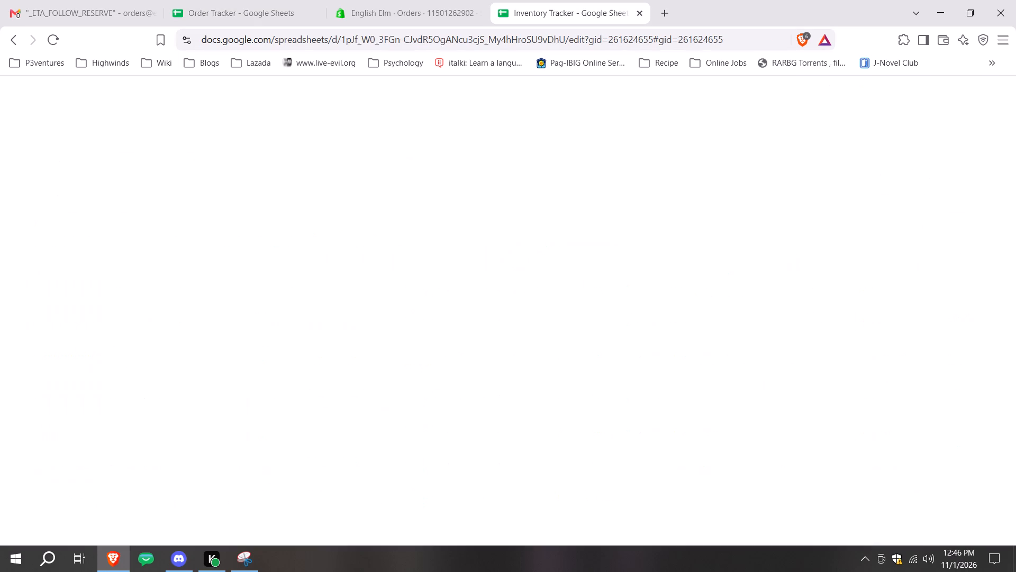
left_click(561, 39)
type("fe")
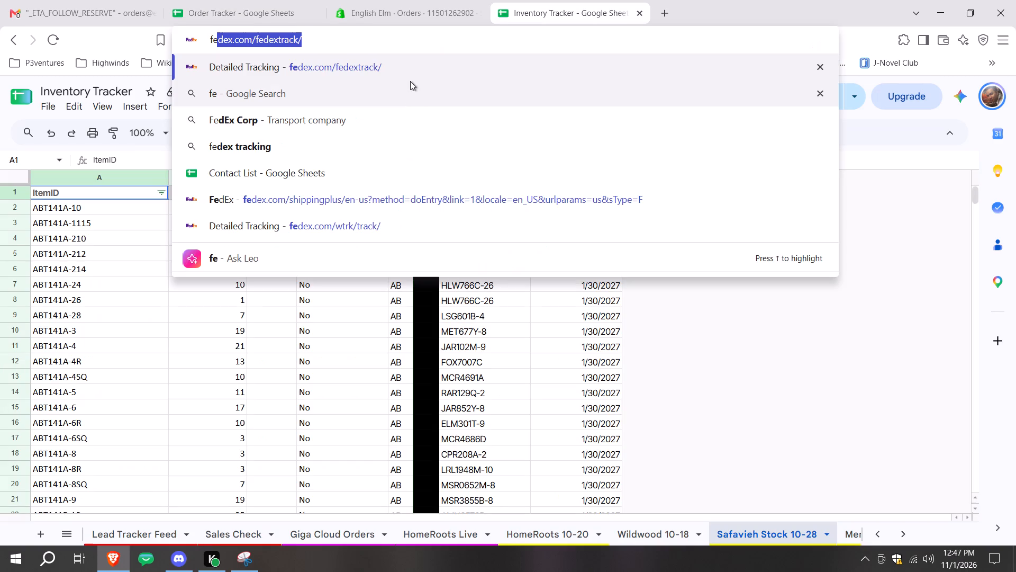
left_click(418, 71)
Open the UPS website, ups.com, in a new browser tab.
left_click(668, 13)
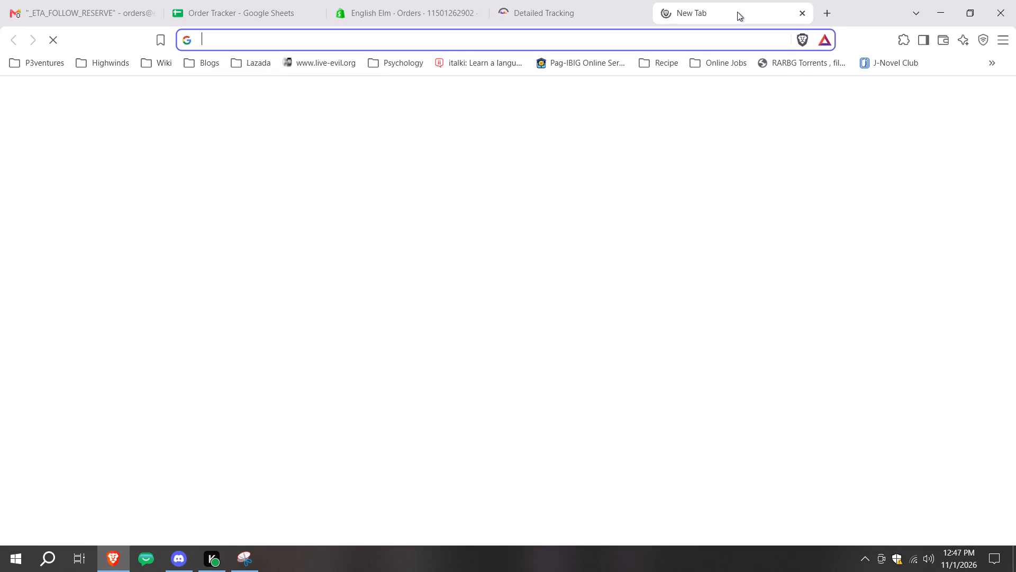
type("uo")
key("BackSpace")
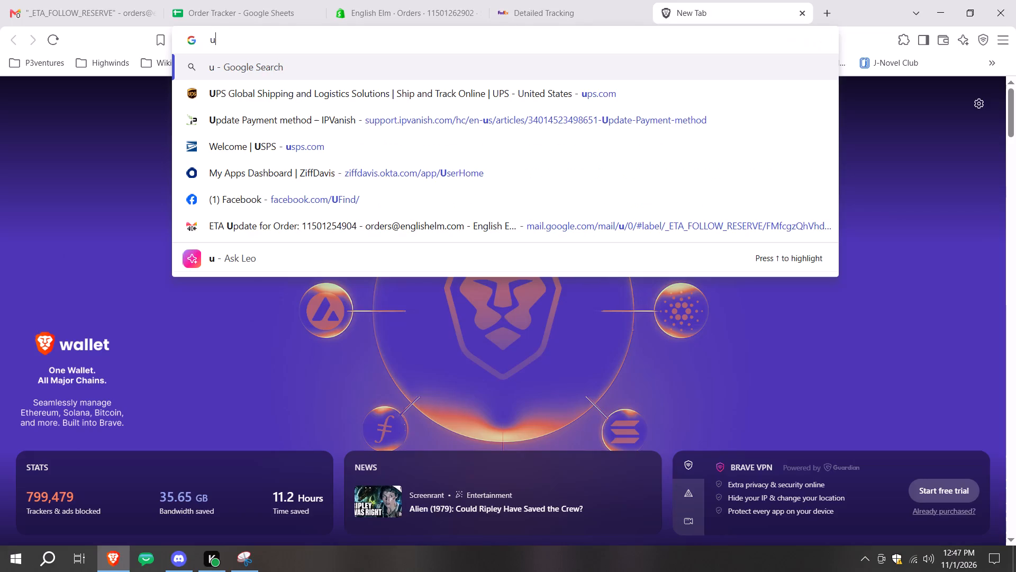
left_click(519, 91)
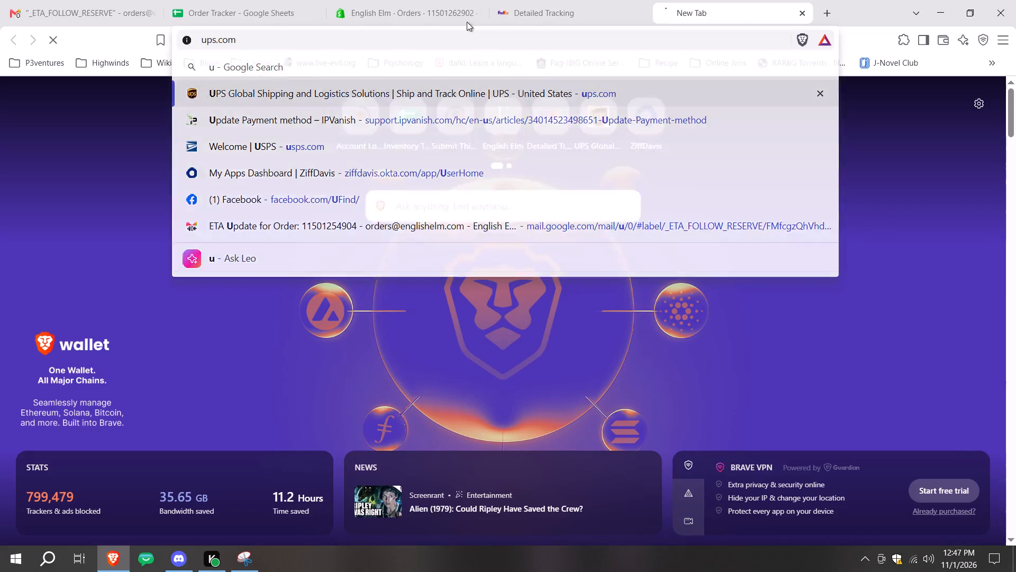
Copy the five FedEx tracking numbers in rows 2026 to 3572 of Notes Shopify into the FedEx form for tracking another shipment.
left_click(427, 0)
left_click(229, 0)
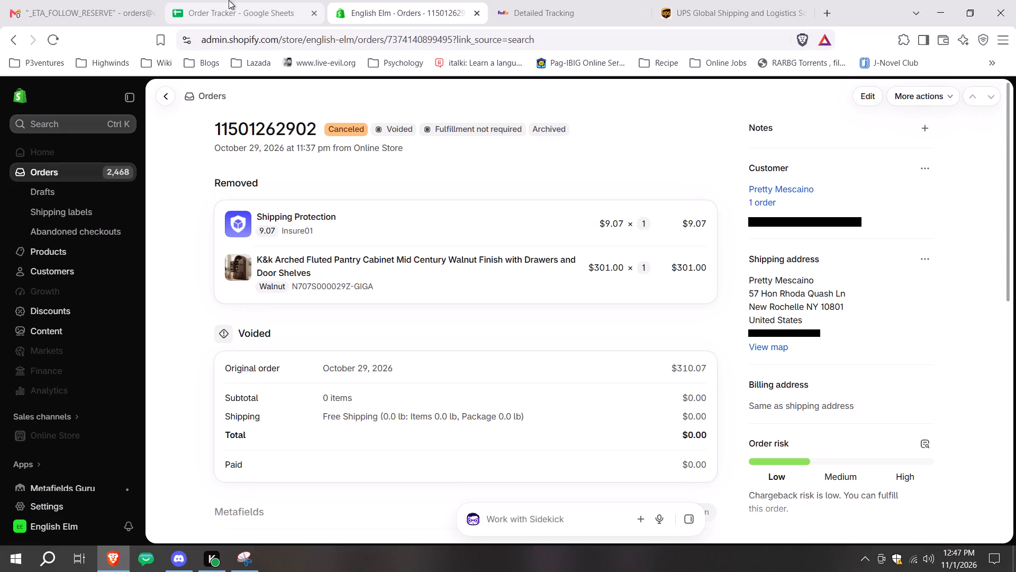
left_click(885, 303)
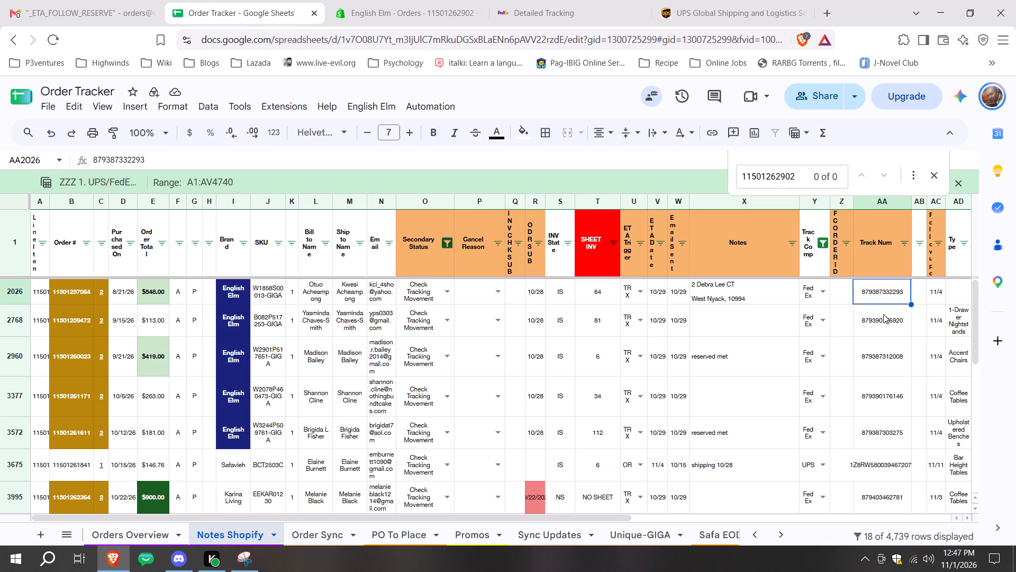
scroll(875, 324, "up", 2)
key("shift+Down")
key("shift+Down")
key("shift+Down")
key("shift+Down")
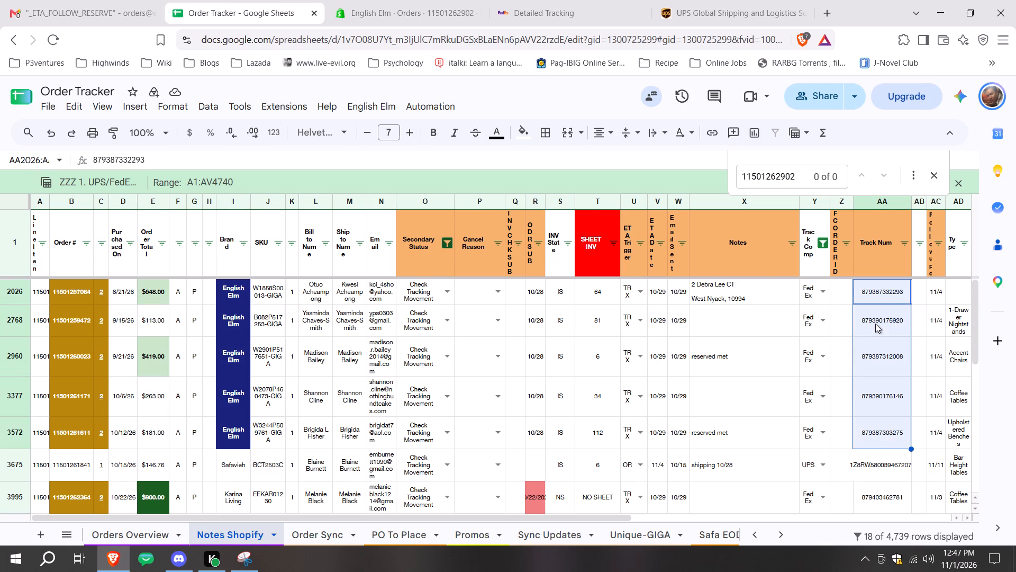
key("ctrl+c")
left_click(582, 0)
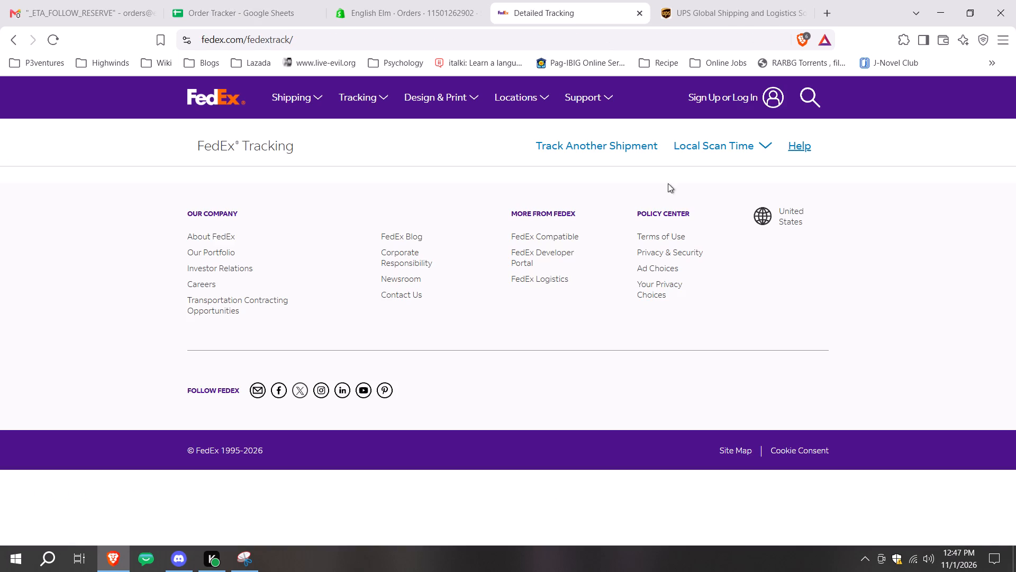
left_click(605, 159)
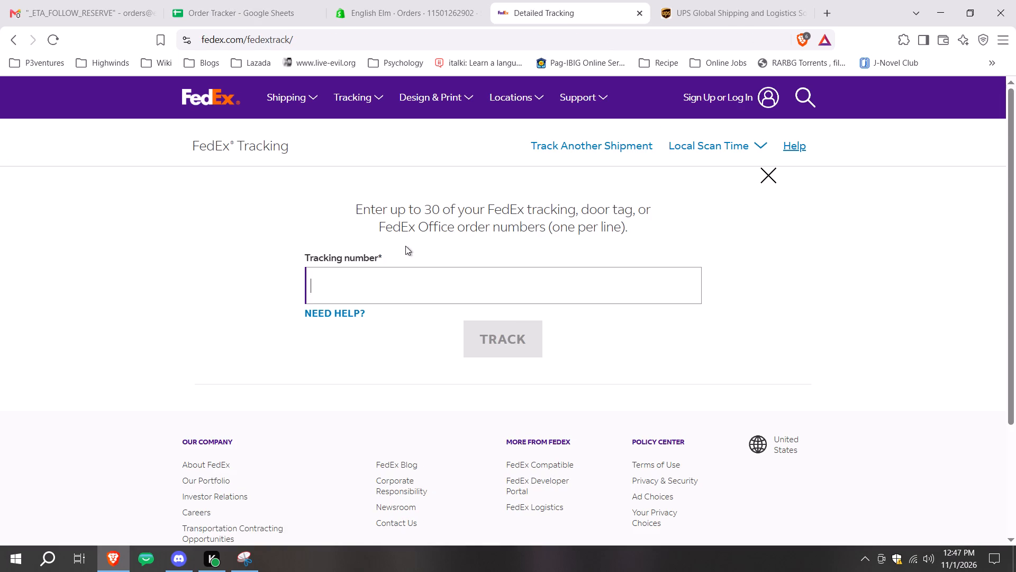
key("ctrl+v")
Add the FedEx tracking numbers from rows 3995, 4053 and 4172 of the Order Tracker to the FedEx tracking form.
left_click(196, 0)
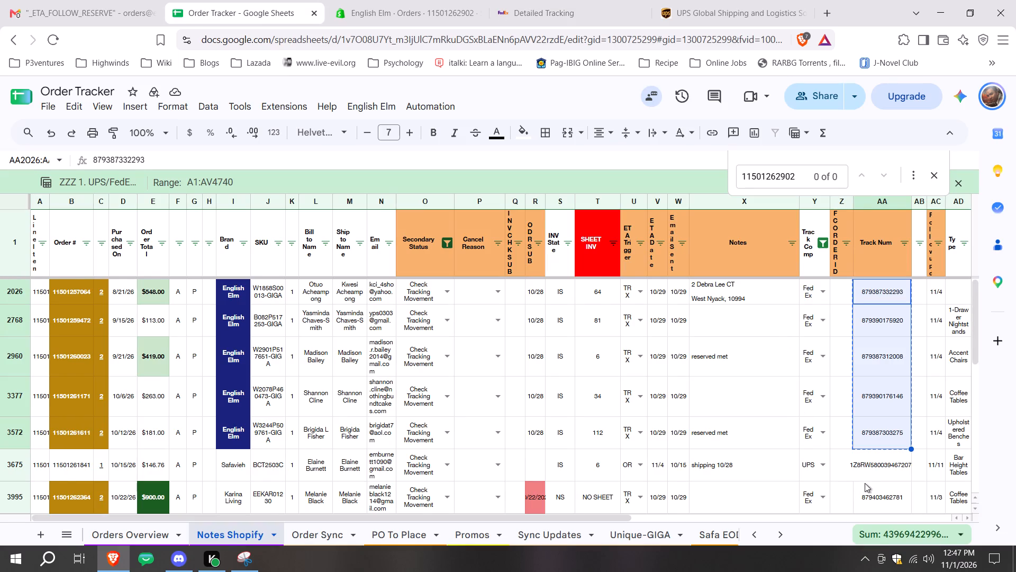
left_click(865, 483)
scroll(903, 378, "down", 1)
key("shift+Down")
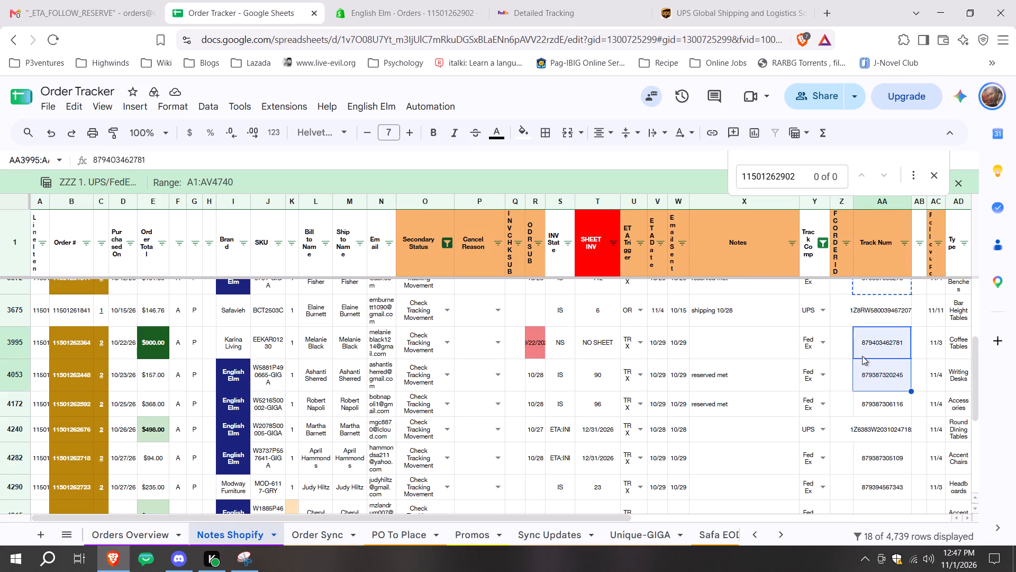
key("shift+Down")
key("ctrl+c")
left_click(628, 0)
key("ctrl+v")
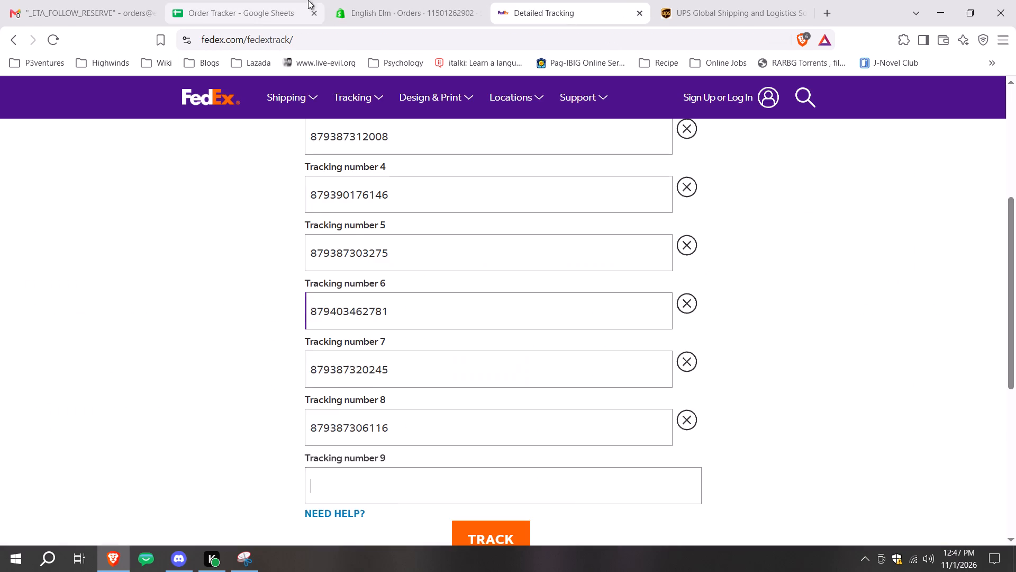
Add the FedEx tracking numbers from rows 4282, 4290 and 4315 of the Order Tracker to the FedEx tracking form.
left_click(275, 0)
left_click(895, 469)
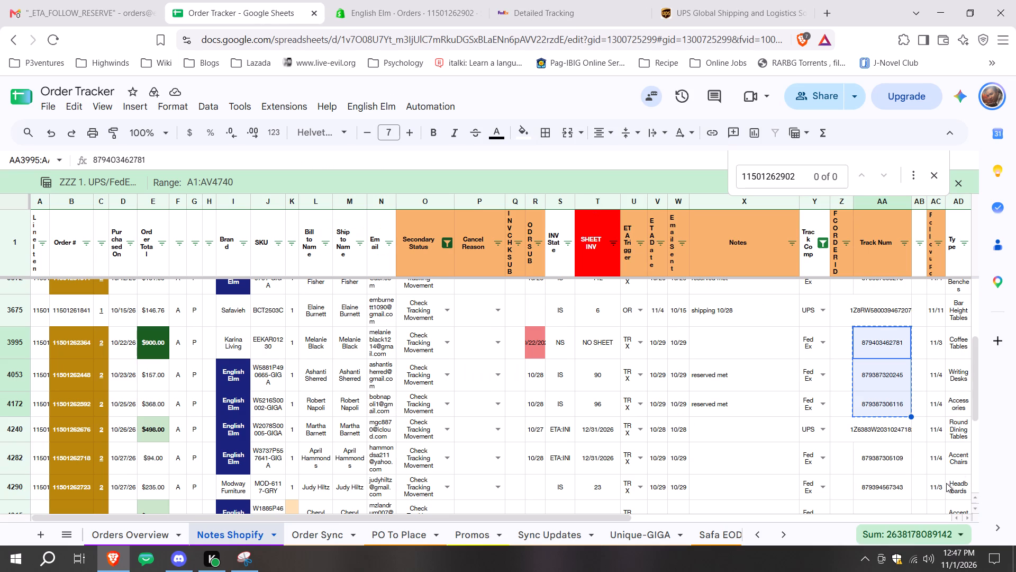
key("shift+Down")
key("shift+Down")
key("shift+Down")
key("shift+Down")
key("shift+Up")
key("shift+Up")
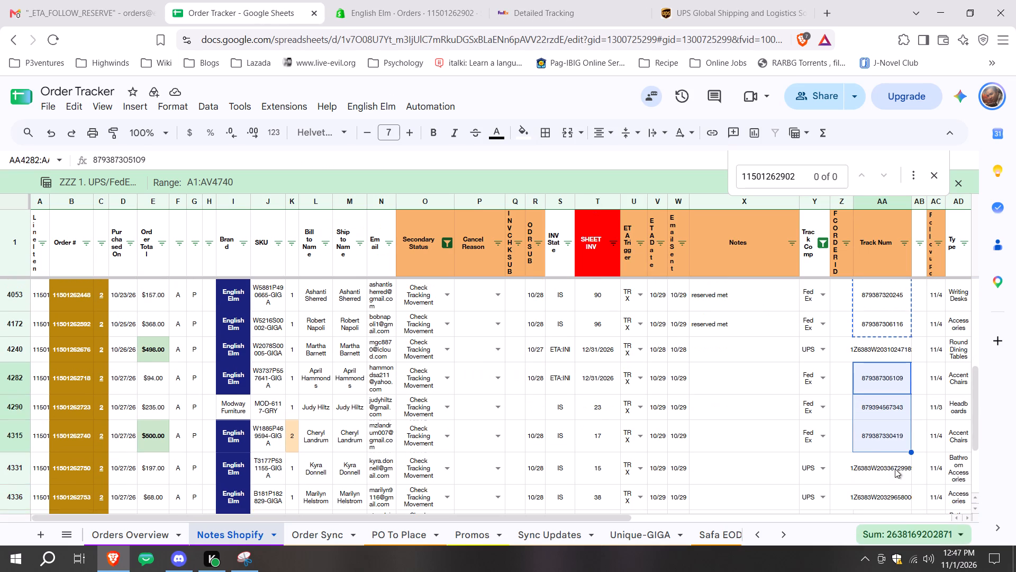
key("ctrl+c")
left_click(531, 0)
key("ctrl+v")
left_click(210, 0)
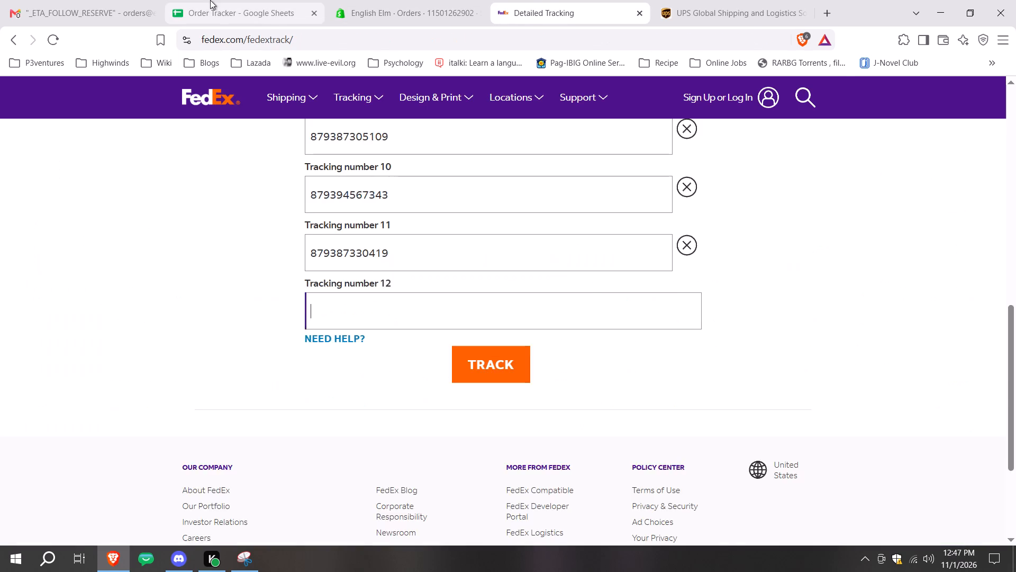
scroll(773, 317, "down", 1)
left_click(878, 475)
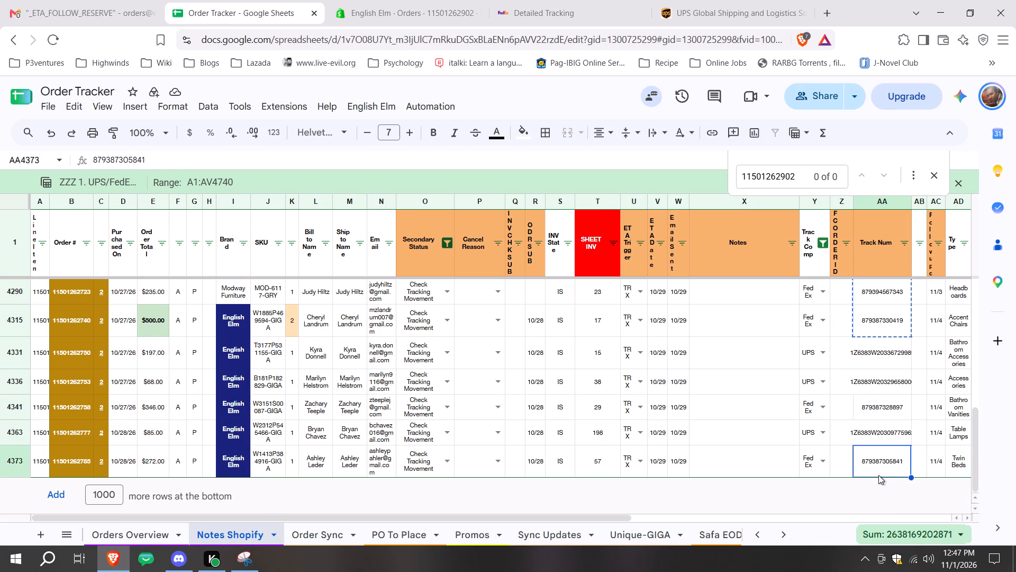
key("ctrl+c")
left_click(577, 0)
key("ctrl+v")
left_click(235, 0)
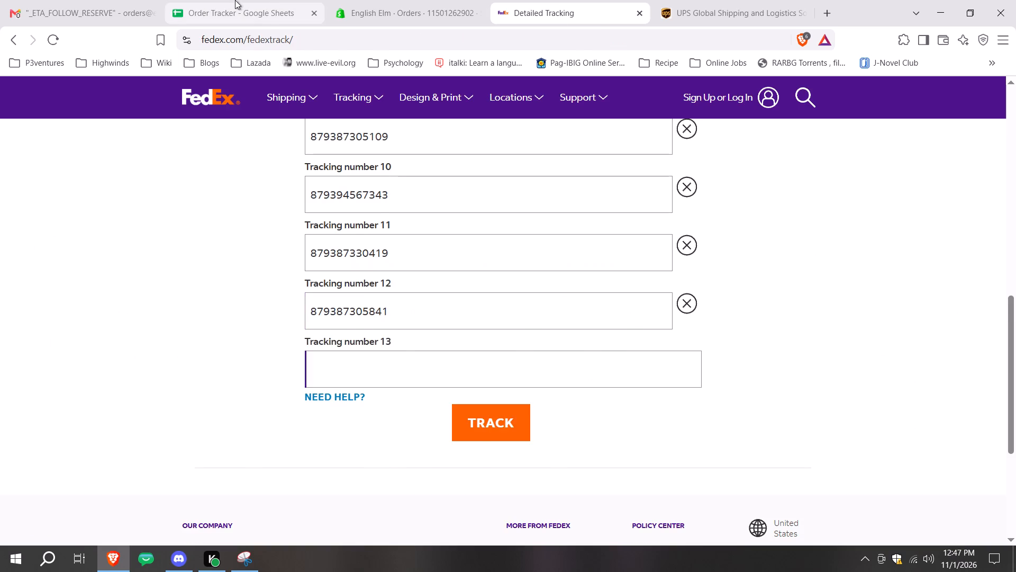
scroll(877, 358, "up", 1)
scroll(921, 385, "up", 7)
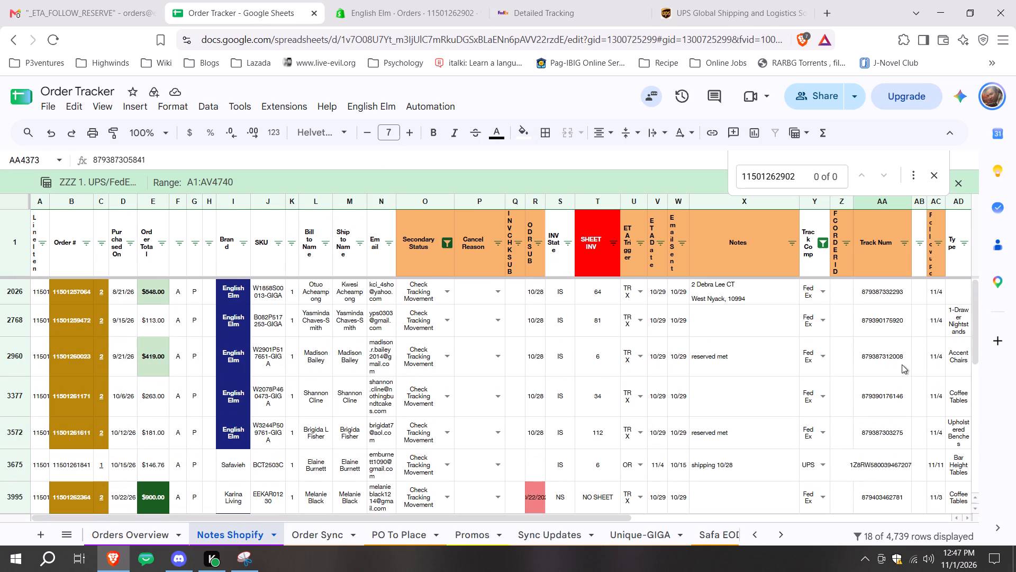
scroll(902, 364, "up", 2)
left_click(878, 471)
key("ctrl+c")
left_click(704, 0)
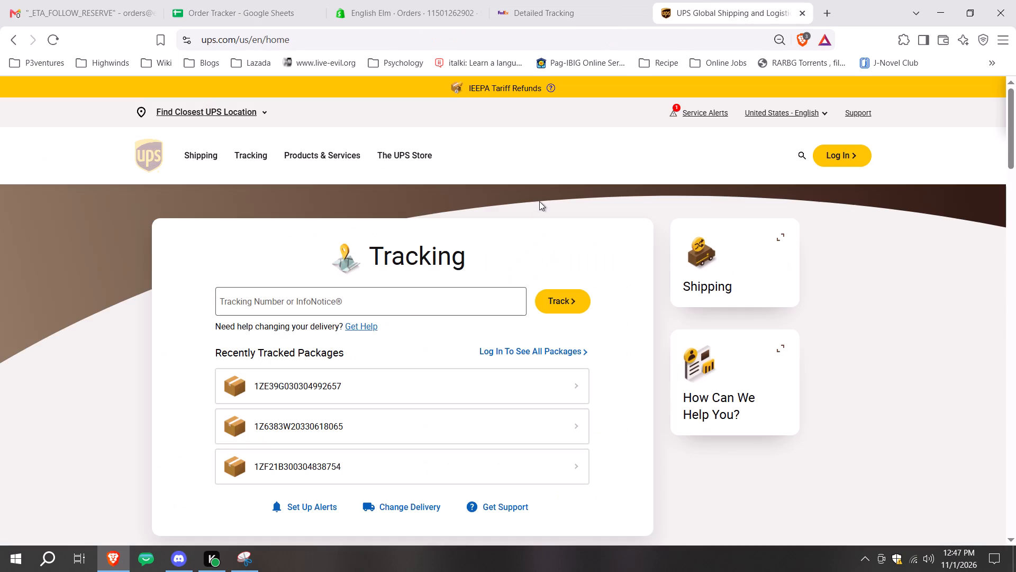
left_click(554, 308)
left_click(255, 0)
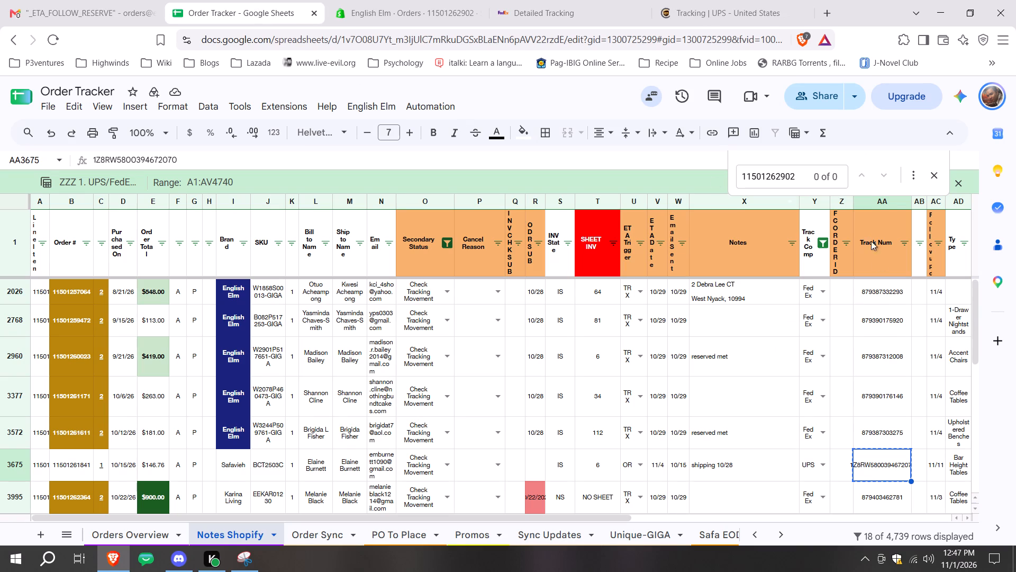
left_click(668, 0)
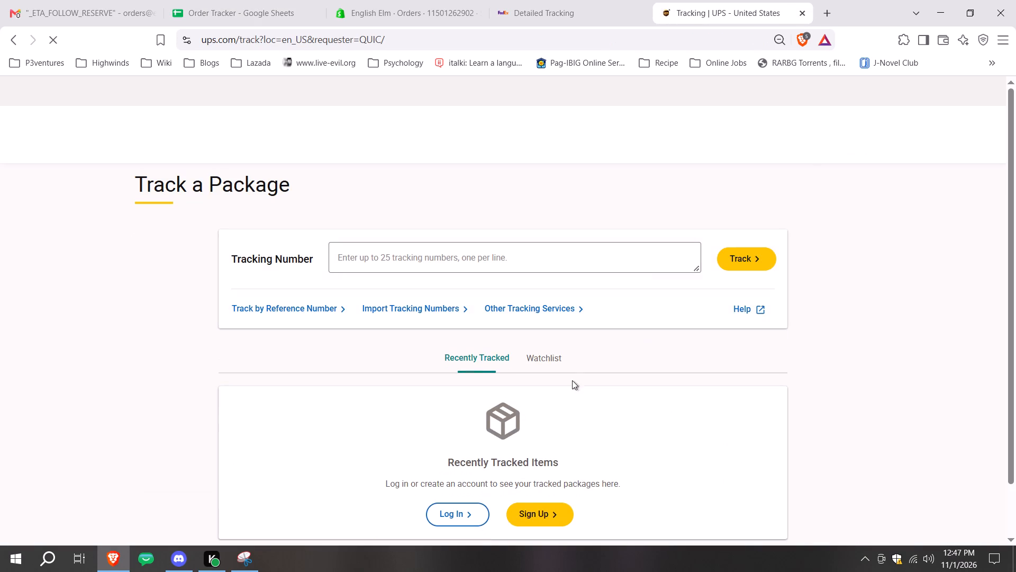
left_click(421, 293)
key("ctrl+v")
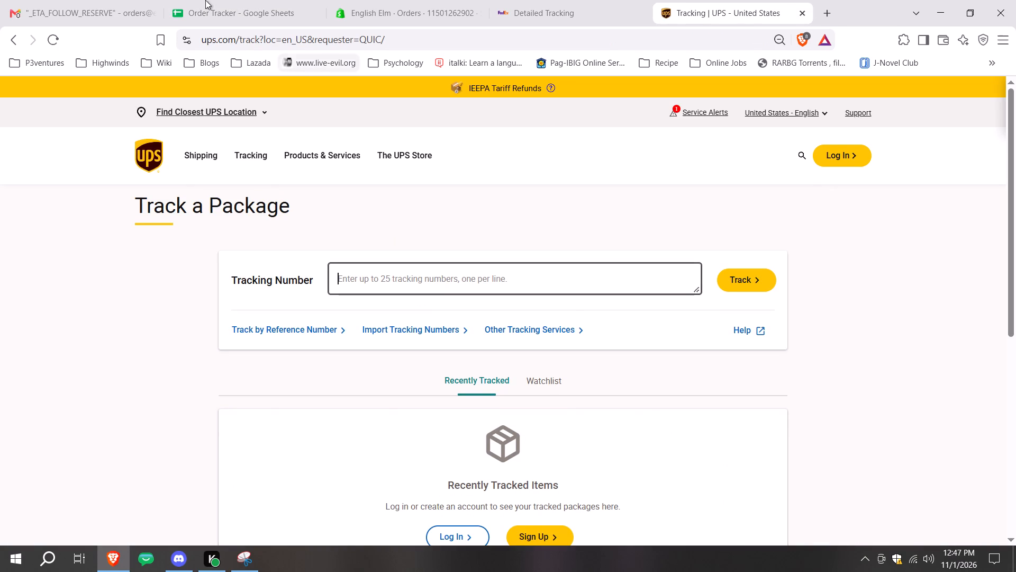
left_click(197, 0)
scroll(891, 423, "down", 1)
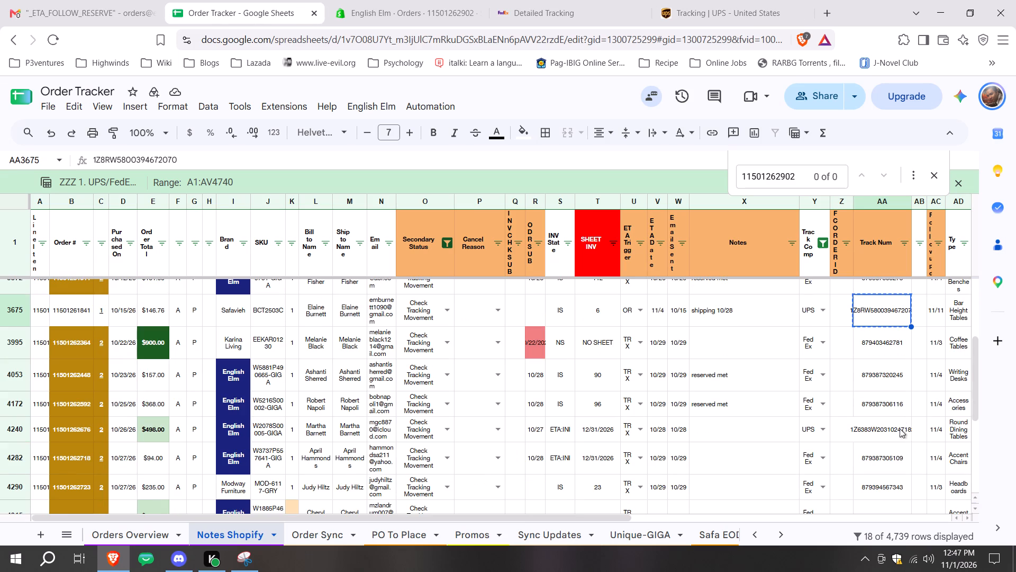
left_click(883, 436)
key("ctrl+c")
left_click(567, 0)
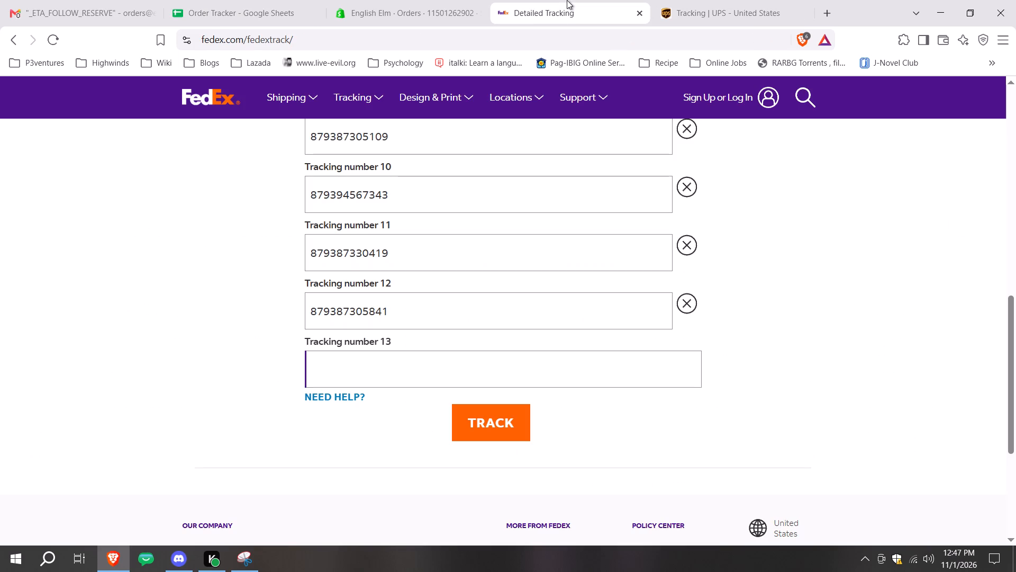
left_click(707, 0)
key("shift+Return")
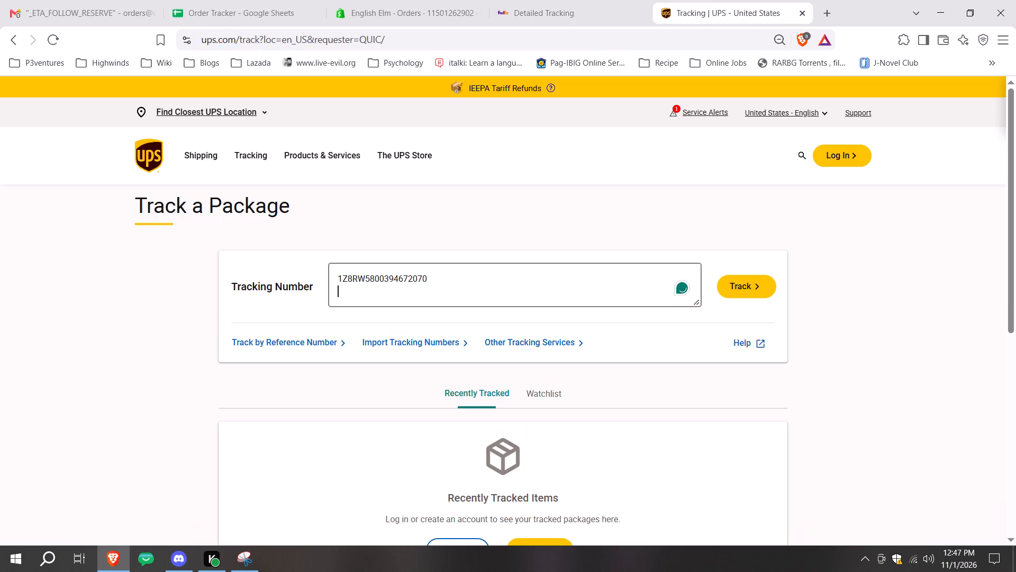
key("ctrl+v")
Add the UPS tracking numbers from rows 4331, 4336 and 4363 of the Order Tracker to the UPS tracking form.
left_click(261, 0)
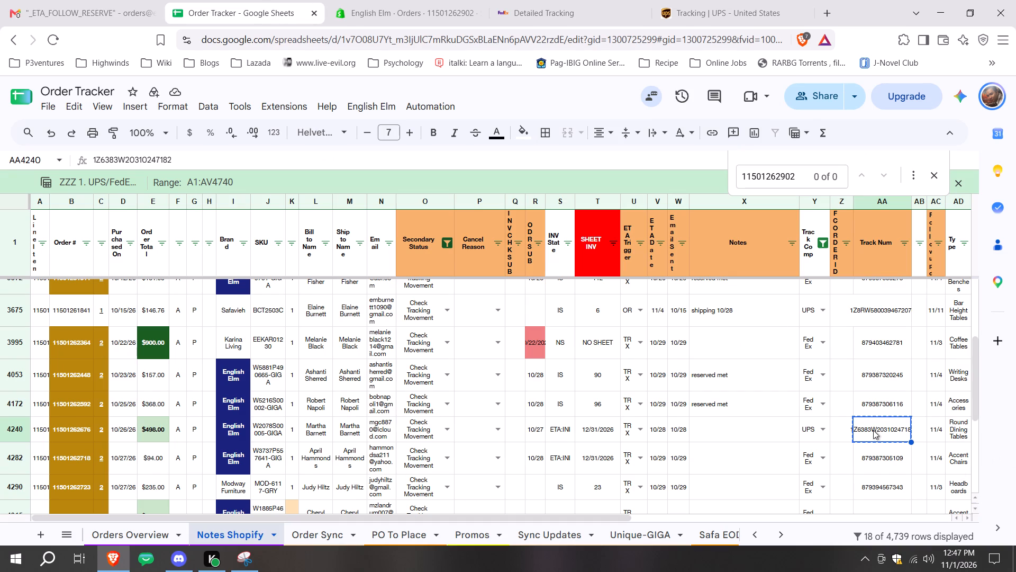
scroll(888, 369, "down", 1)
left_click(904, 400)
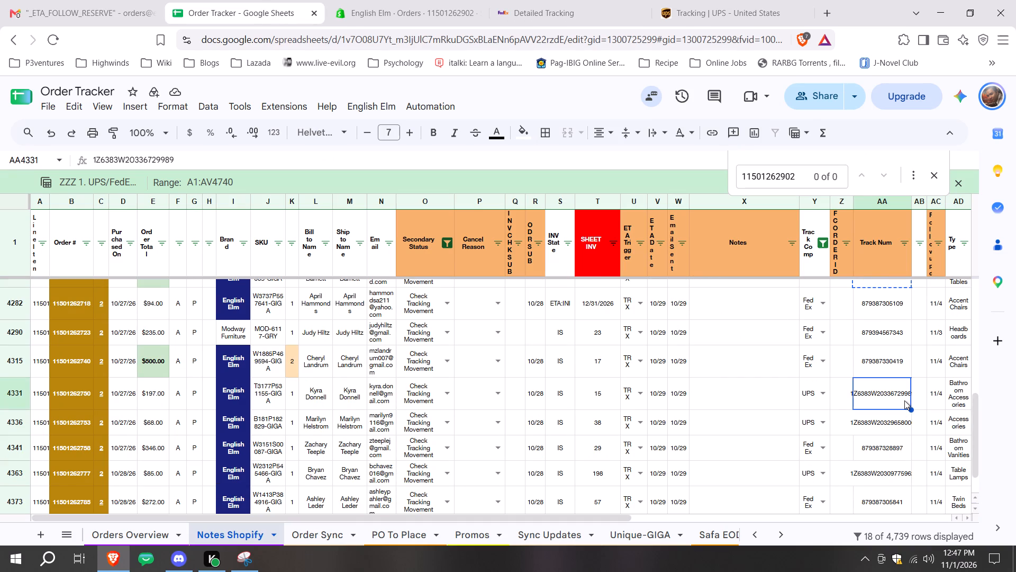
key("shift+Down")
key("shift+Down")
key("shift+Up")
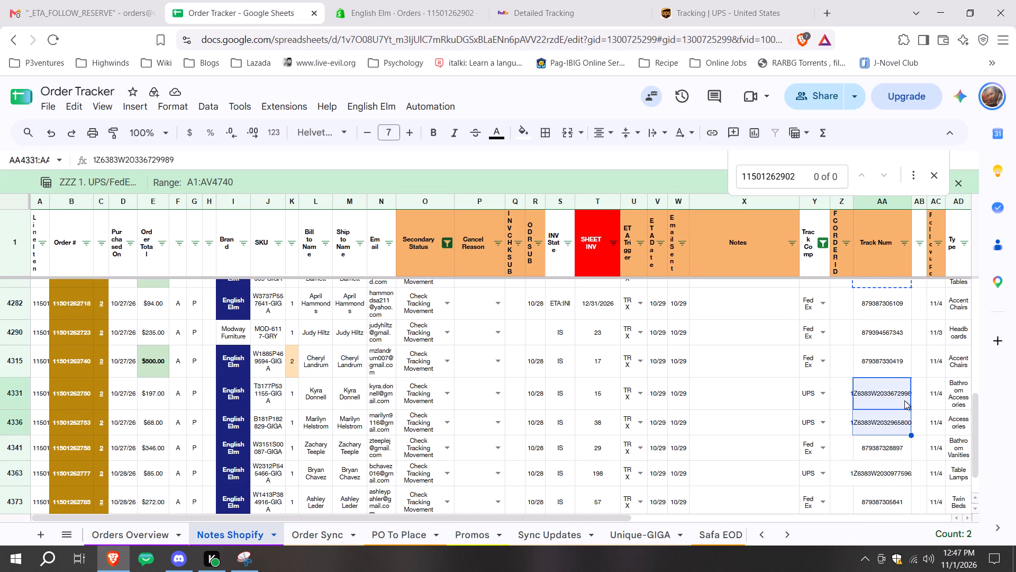
left_click(895, 461, "ctrl")
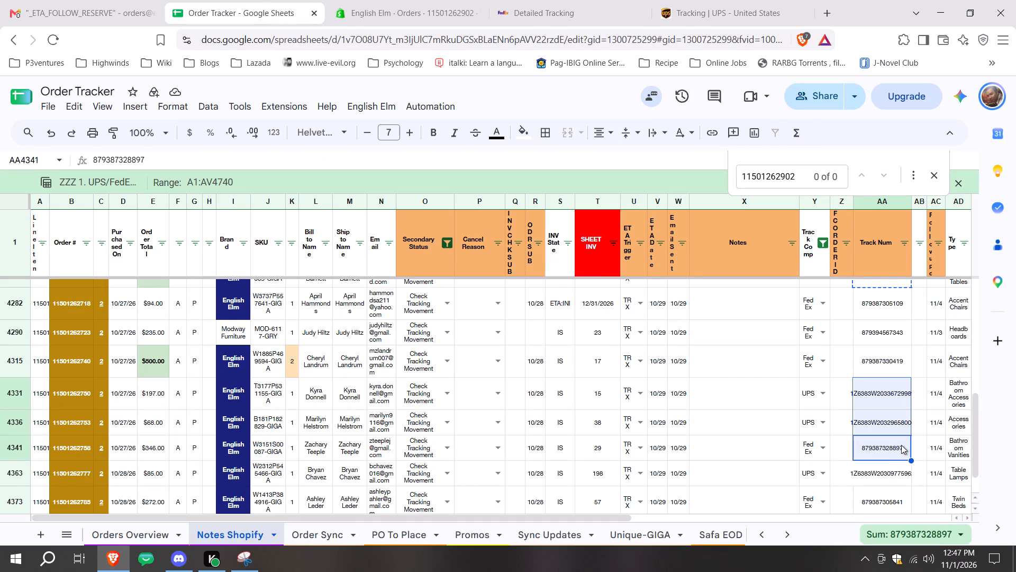
left_click(901, 445, "ctrl")
left_click(895, 476, "ctrl")
scroll(946, 340, "down", 1)
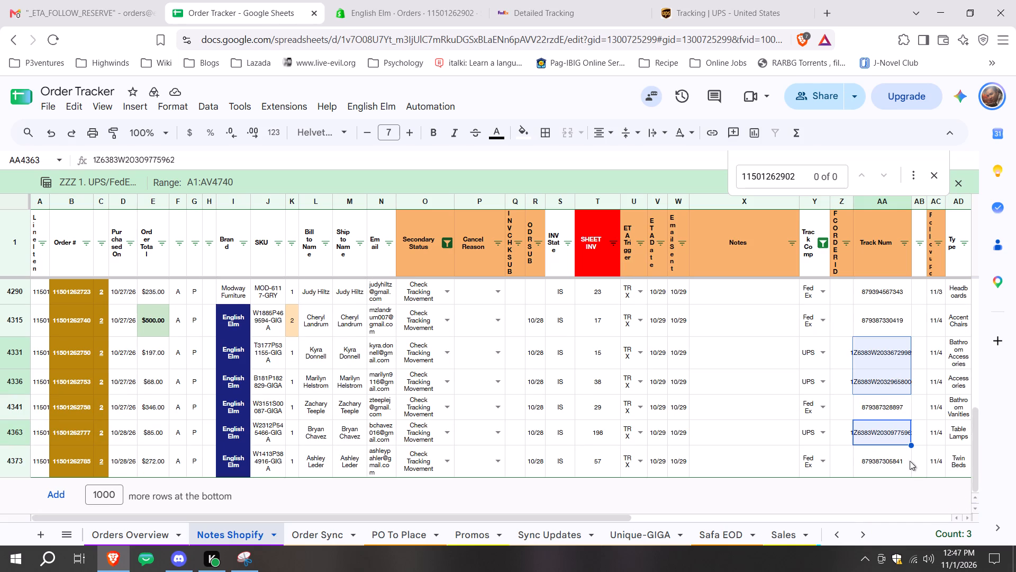
key("ctrl+c")
left_click(693, 0)
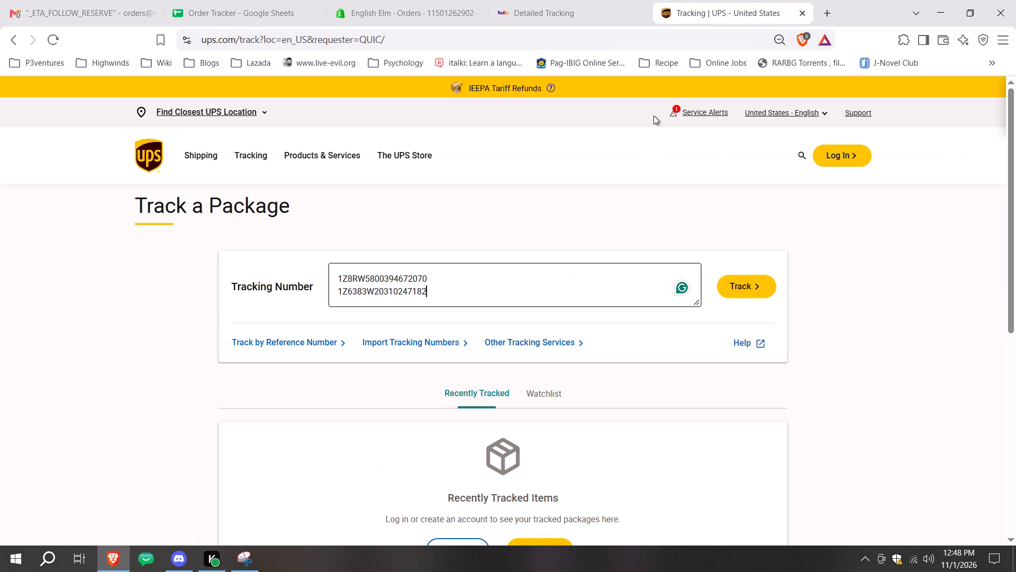
key("shift+Return")
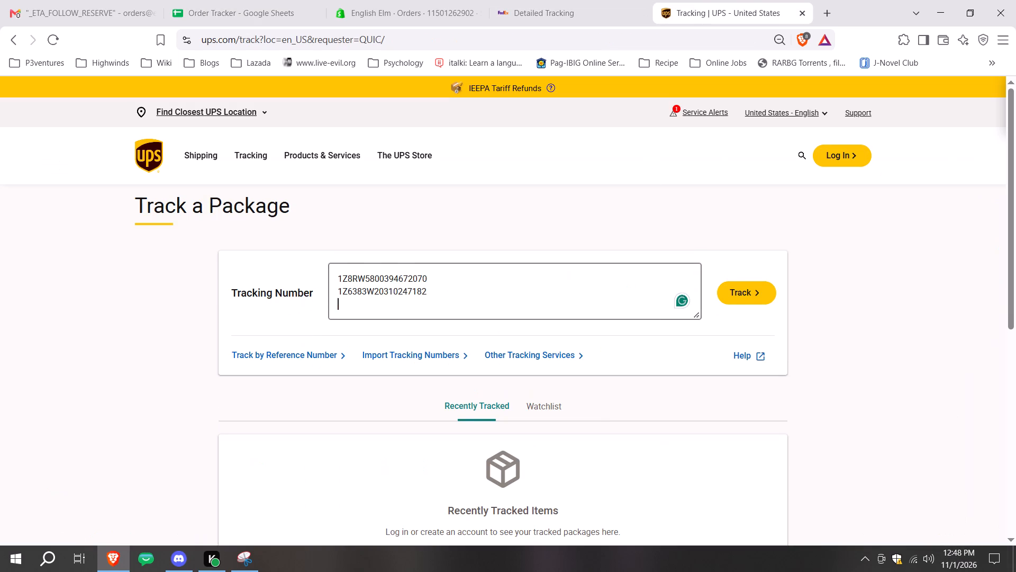
key("ctrl+v")
Run the UPS and FedEx lookups and review the shipment status of all entered tracking numbers.
left_click(742, 301)
left_click(523, 0)
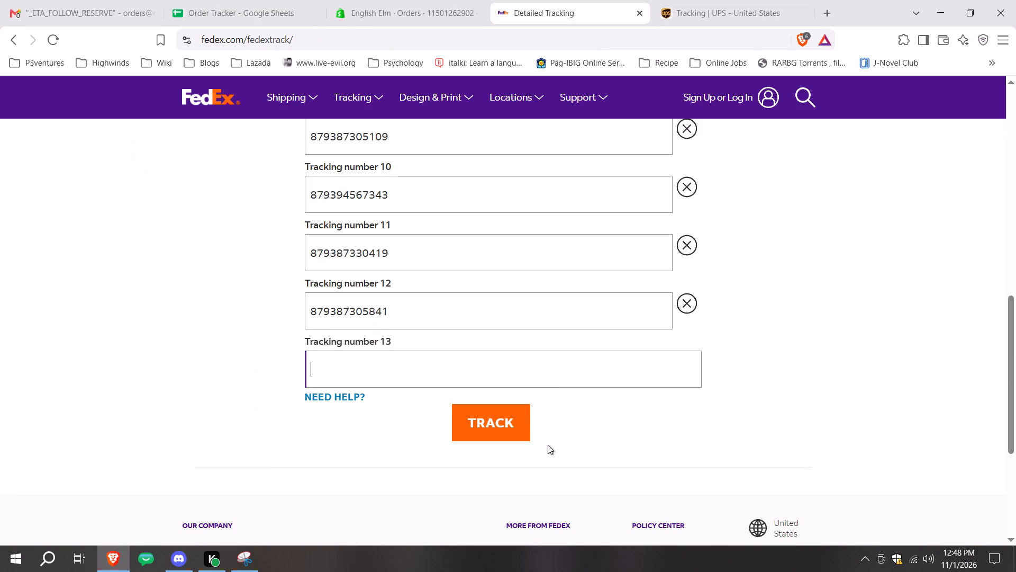
left_click(528, 414)
left_click(726, 0)
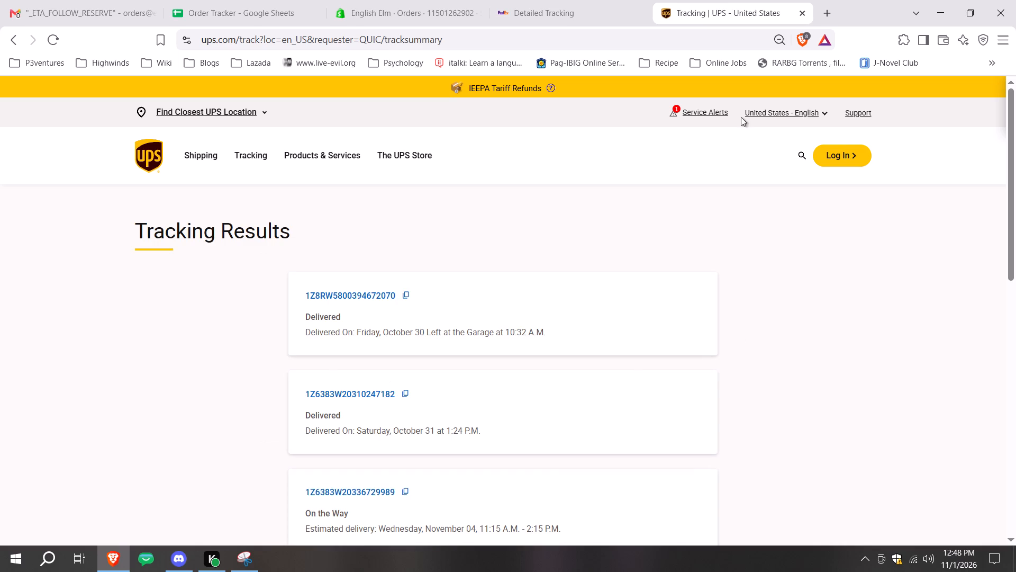
scroll(742, 274, "down", 2)
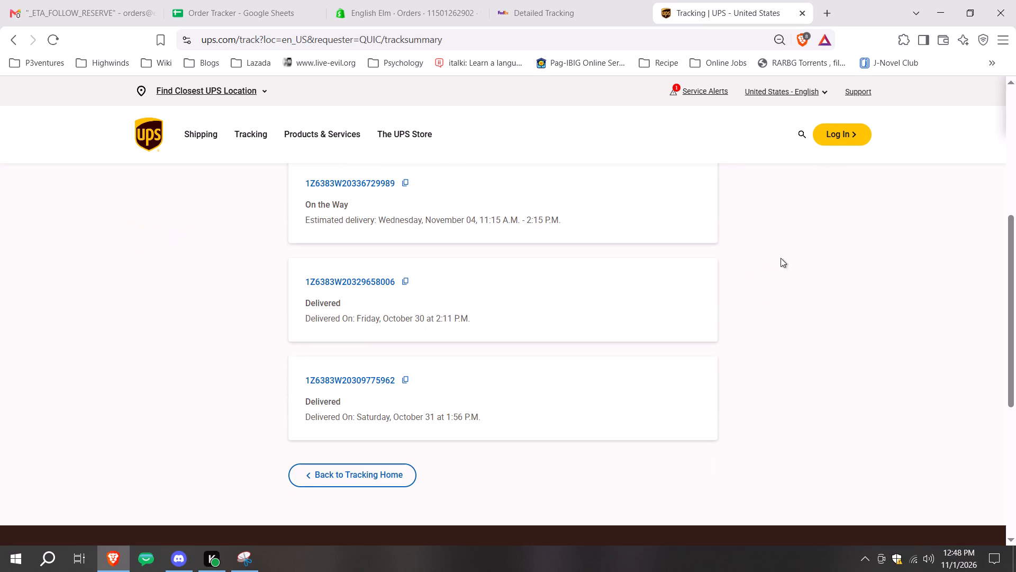
scroll(784, 258, "down", 1)
left_click(620, 0)
scroll(678, 210, "down", 1)
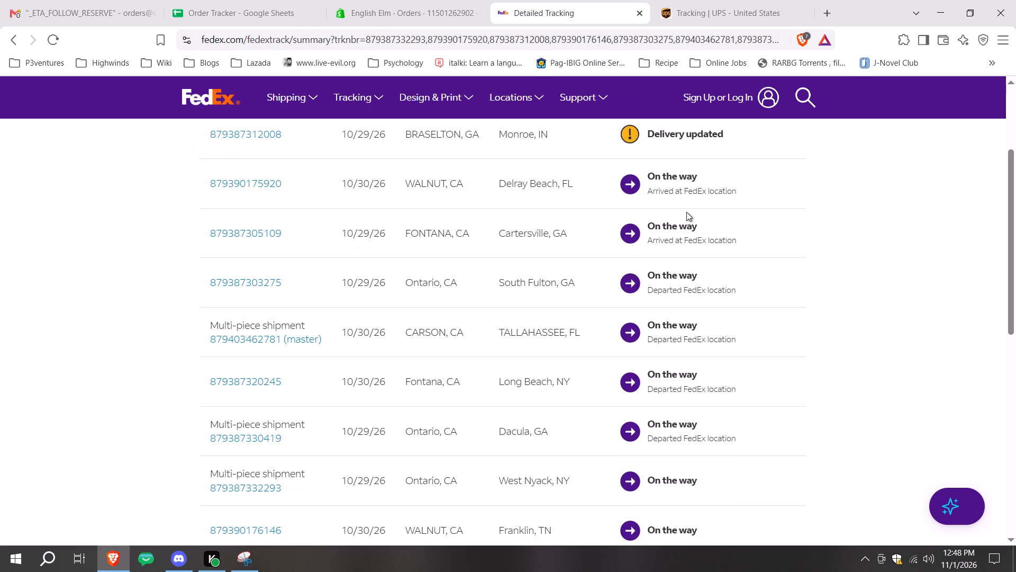
scroll(820, 252, "down", 2)
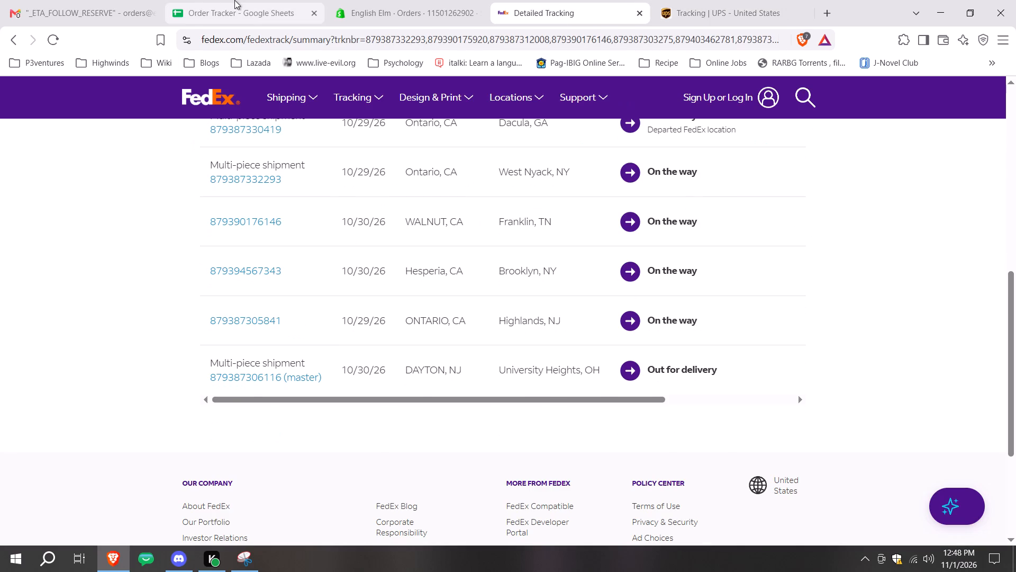
In the Order Tracker, set the Secondary Status of all filtered rows from 2026 through 4373 to Need to Fulfill.
left_click(234, 0)
scroll(418, 291, "up", 7)
left_click(452, 284)
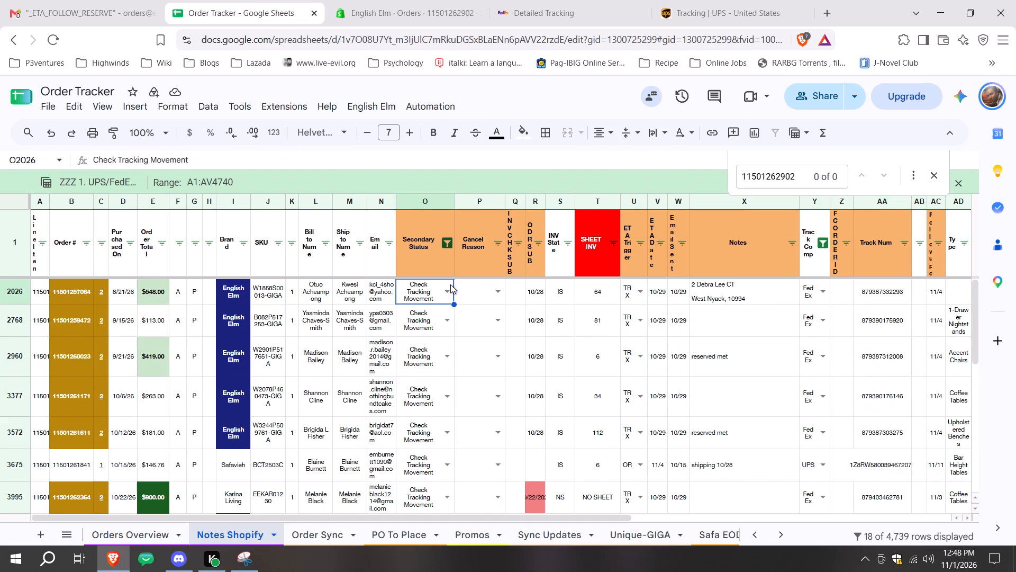
left_click(448, 292)
scroll(450, 350, "down", 2)
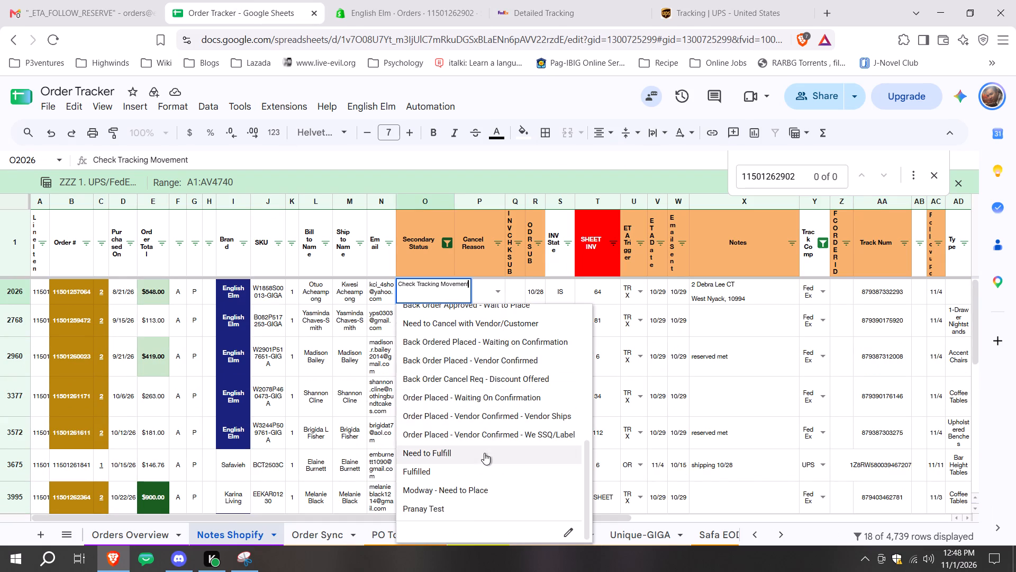
left_click(484, 453)
key("ctrl+shift+Down")
key("ctrl+d")
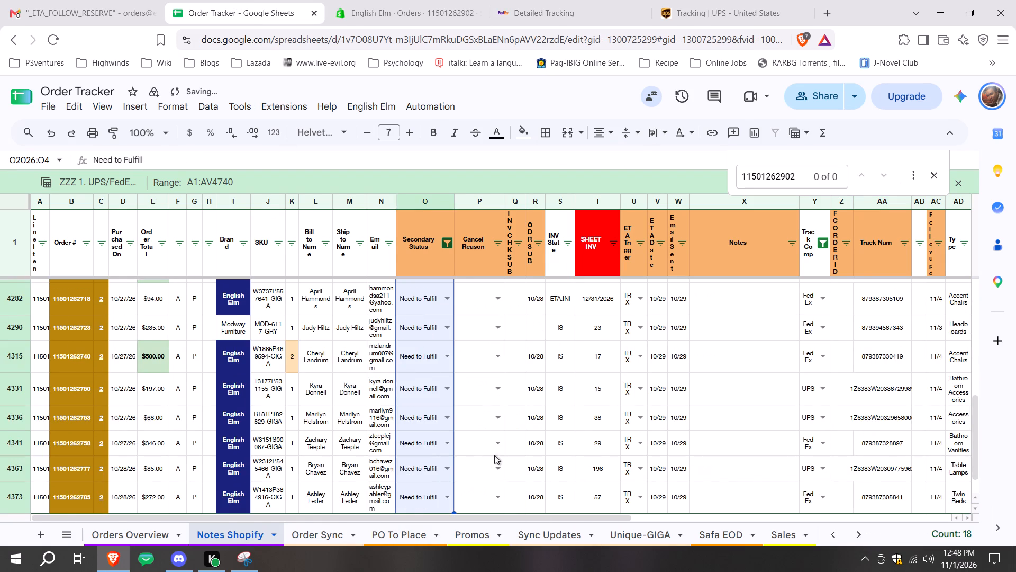
Switch the Notes Shopify sheet to the filter view ZZZ 1e. Noble House Tracking.
scroll(655, 400, "up", 1)
left_click(790, 132)
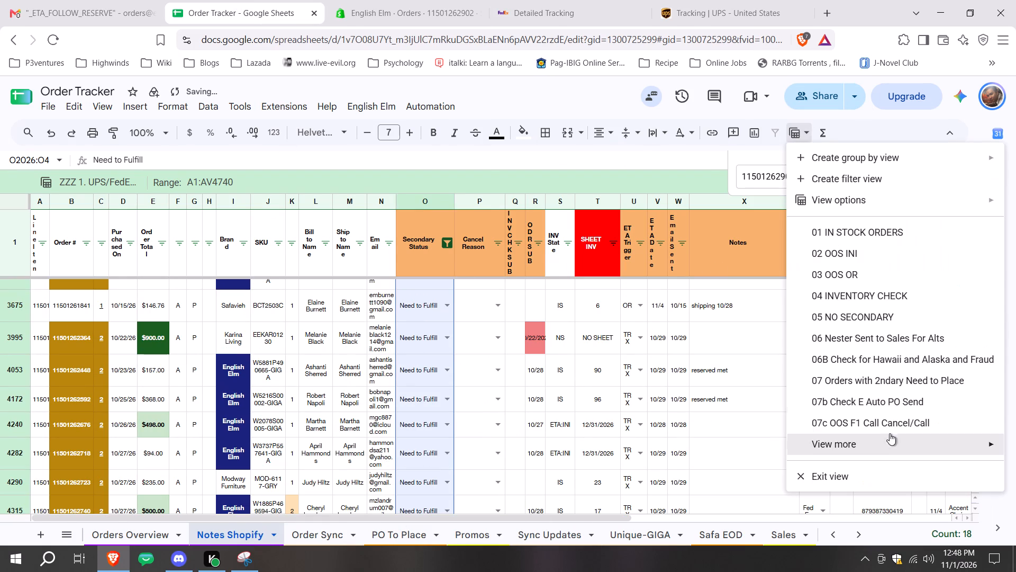
left_click(893, 440)
scroll(612, 329, "up", 1)
scroll(612, 329, "down", 2)
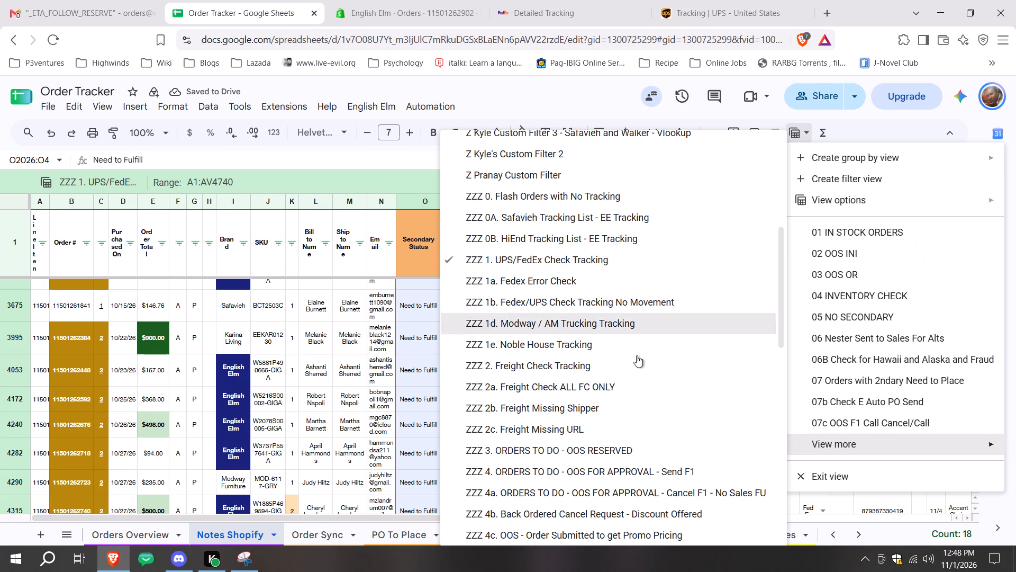
left_click(638, 341)
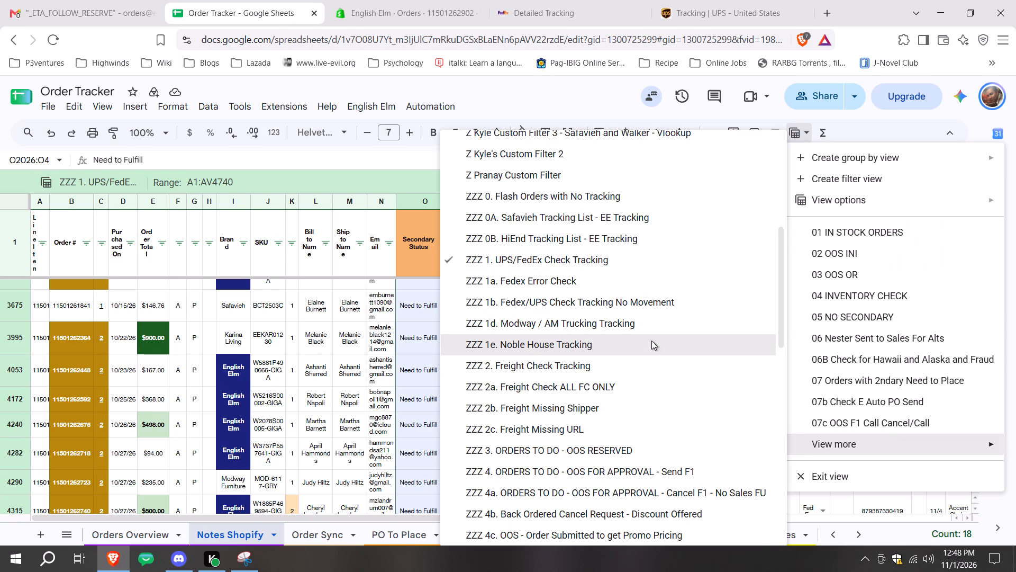
Filter the Track Num column so that only rows with blank values are shown.
scroll(865, 369, "up", 4)
left_click(900, 245)
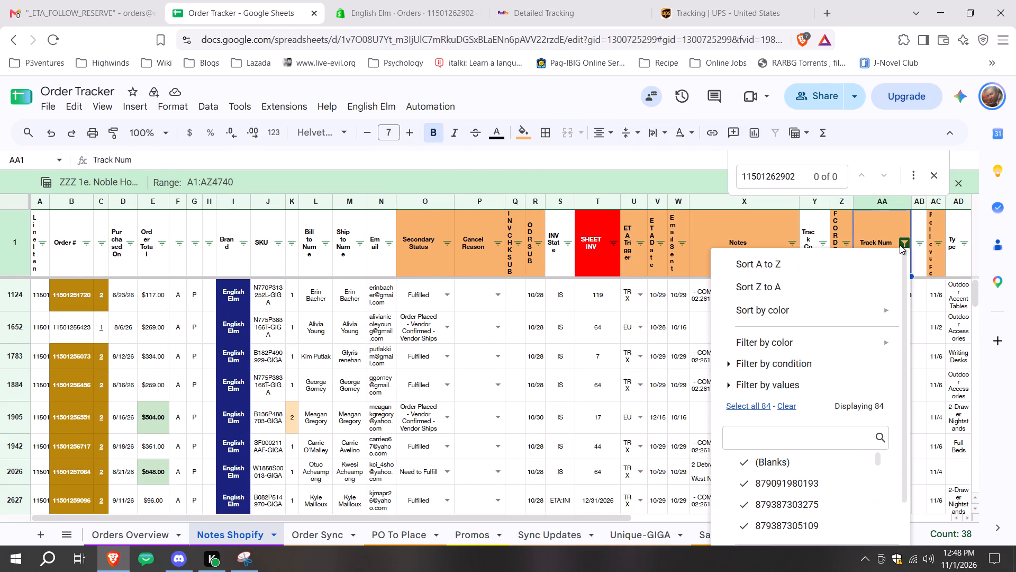
left_click(783, 391)
left_click(792, 384)
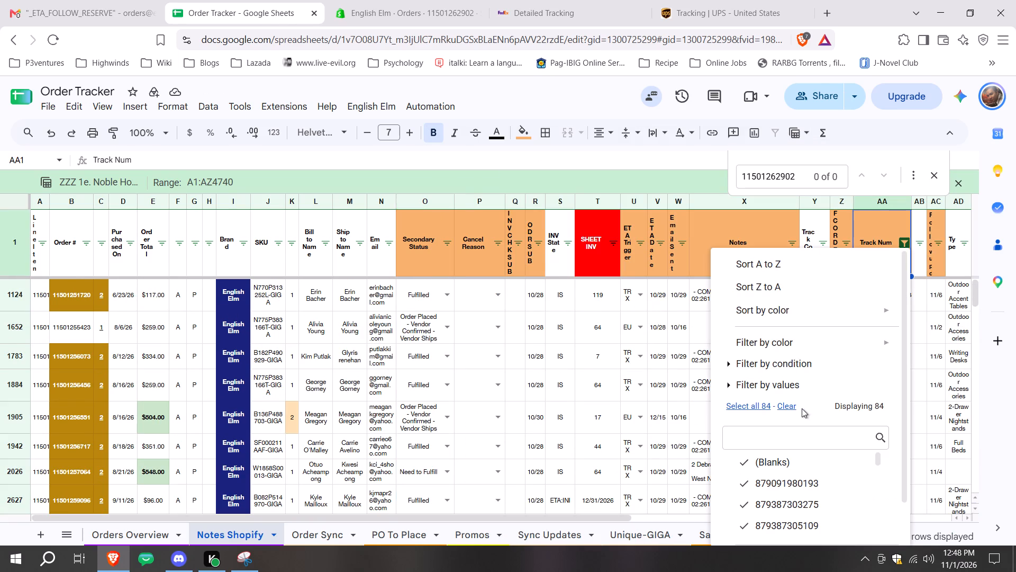
left_click(796, 405)
left_click(787, 451)
scroll(807, 380, "down", 2)
left_click(868, 532)
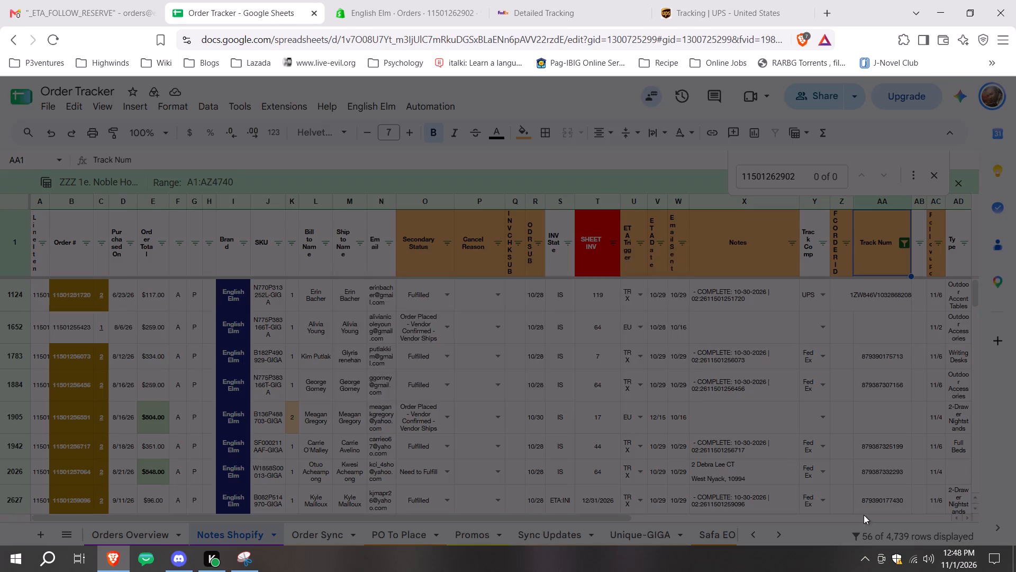
left_click(665, 379)
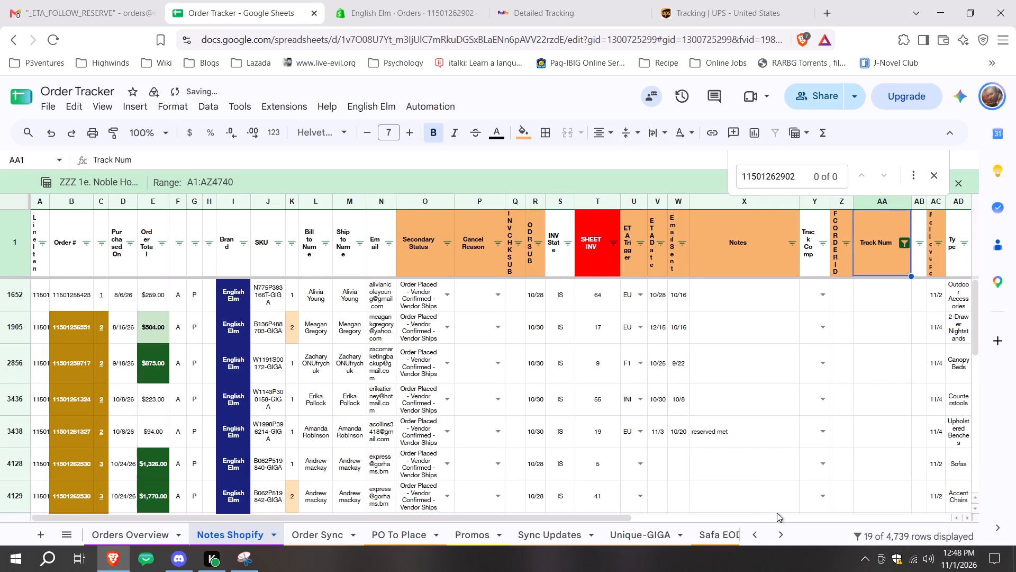
Copy all tracking numbers in column AW from row 1652 down and paste them as values into the Track Num column.
left_click(785, 517)
scroll(817, 427, "up", 4)
left_click(909, 288)
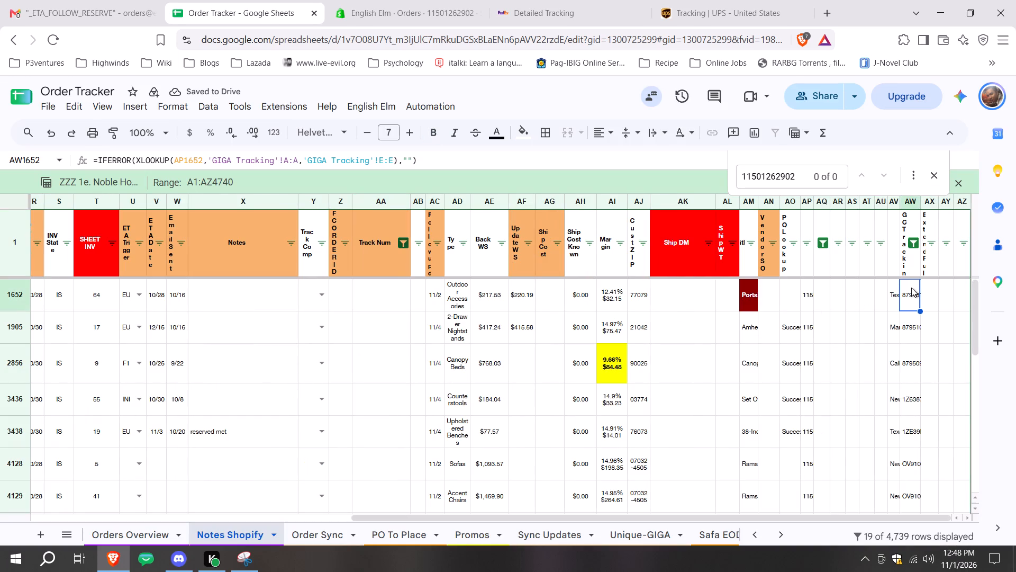
key("ctrl+shift+Down")
key("ctrl+c")
scroll(736, 438, "up", 5)
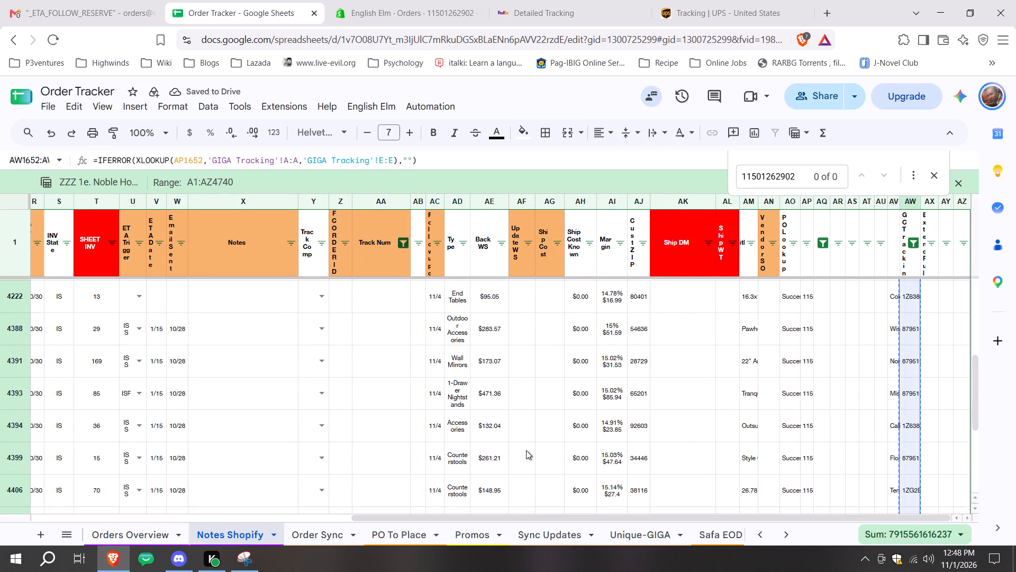
scroll(460, 410, "down", 1)
scroll(447, 405, "up", 2)
left_click(380, 302)
key("ctrl+shift+v")
Set the follow-up date in column AC to 11/5/2026 for all filtered rows from 1652 through 4560.
double_click(435, 301)
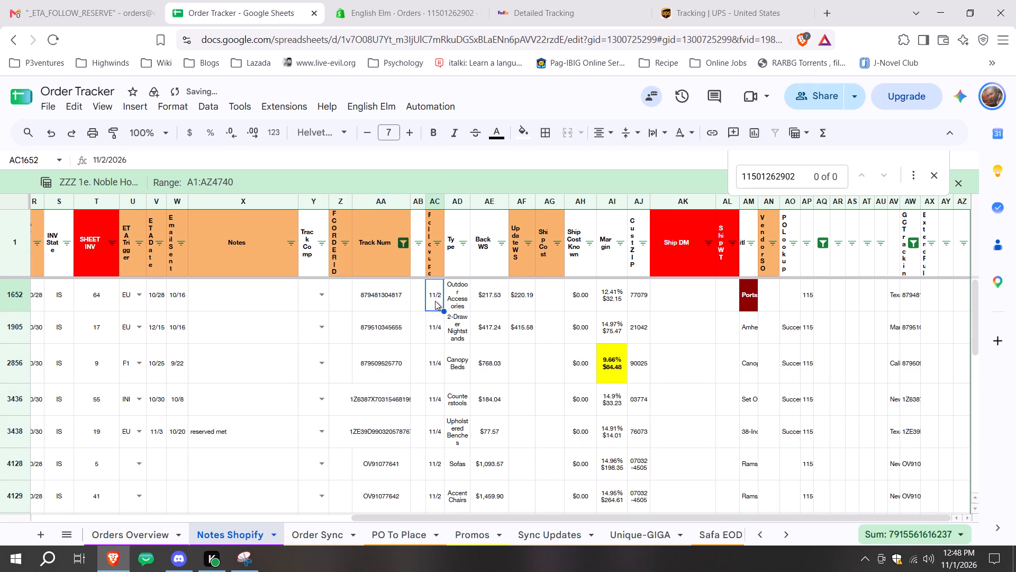
left_click(453, 372)
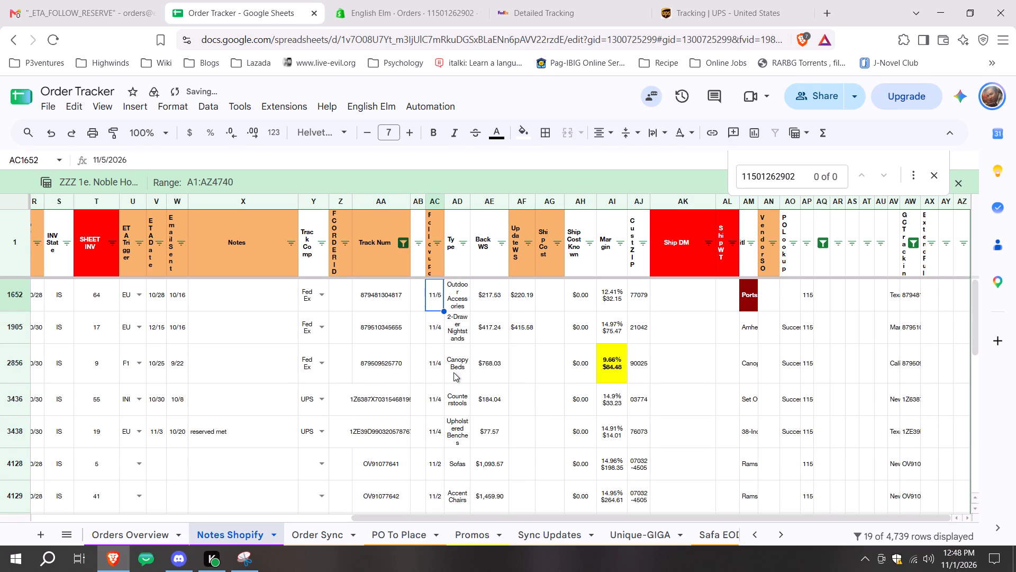
key("ctrl+shift+Down")
key("ctrl+d")
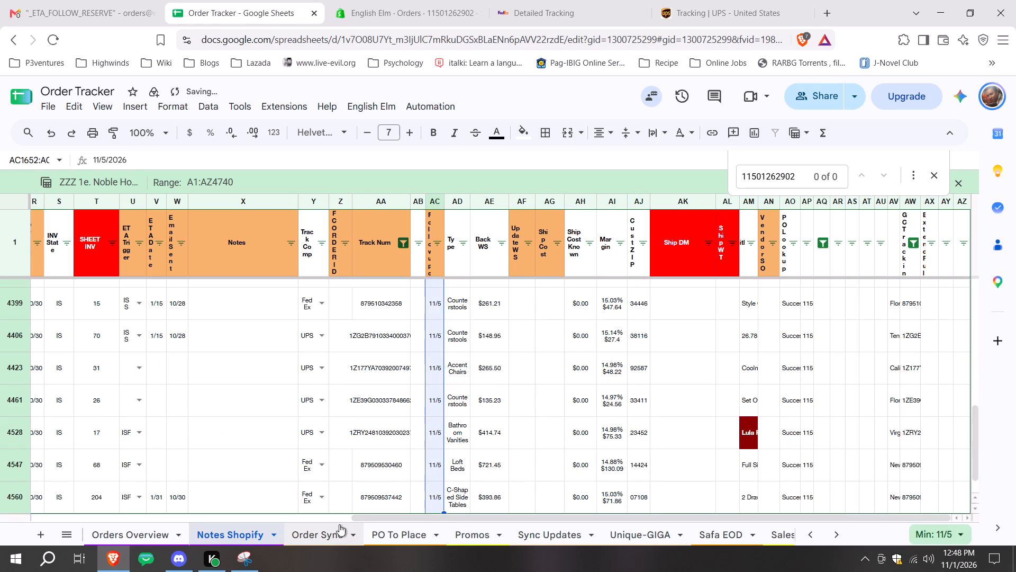
Set the Secondary Status of all filtered rows from 1652 through 4560 to Check Tracking Movement.
left_click(336, 518)
scroll(475, 394, "up", 11)
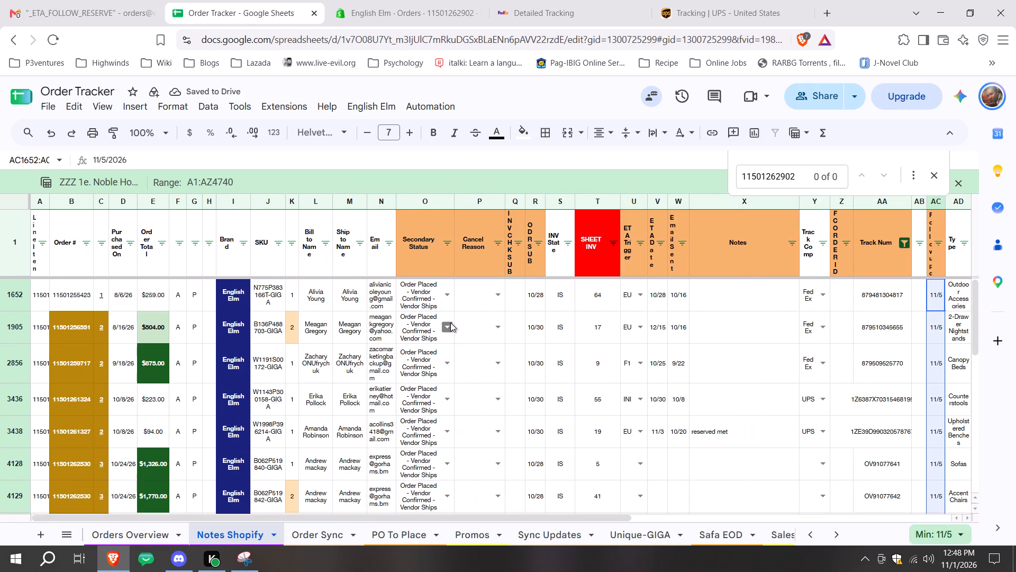
left_click(463, 294)
left_click(450, 305)
left_click(450, 301)
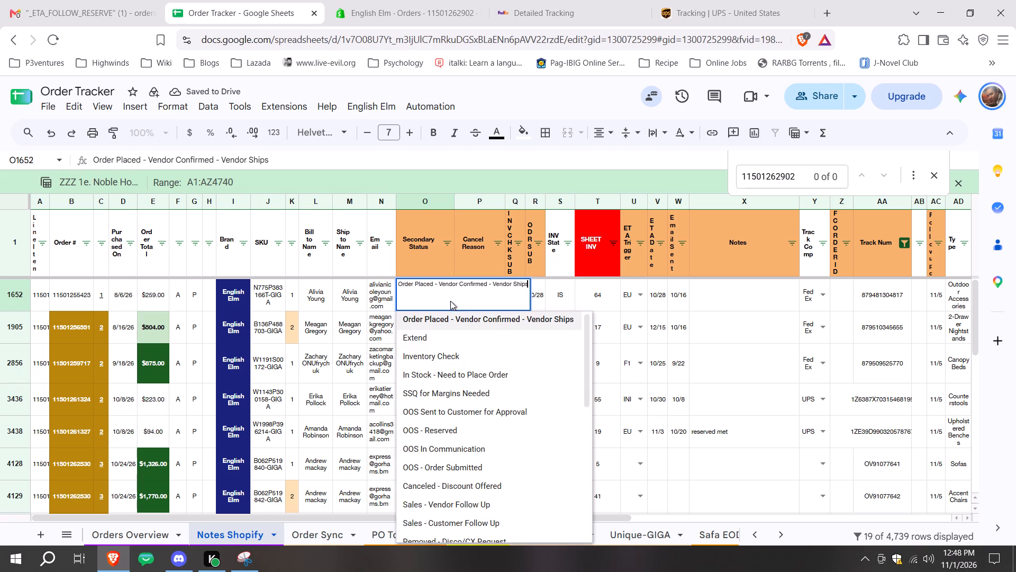
scroll(437, 362, "down", 2)
left_click(466, 440)
key("ctrl+shift+Down")
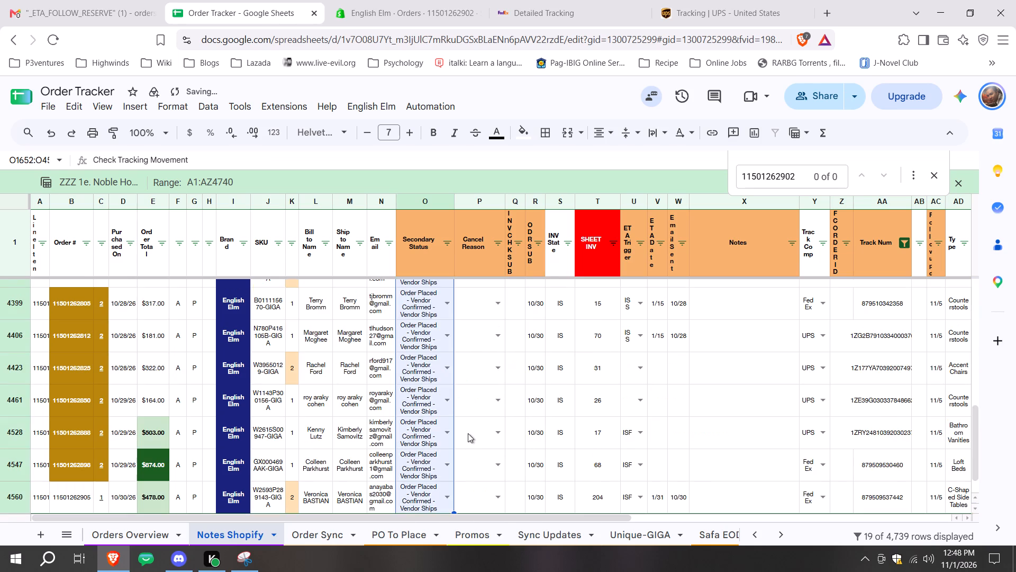
key("ctrl+d")
Set the ETA Trigger to TRX in row 1652 and fill it down through all the filtered rows.
scroll(511, 451, "down", 2)
scroll(600, 496, "up", 8)
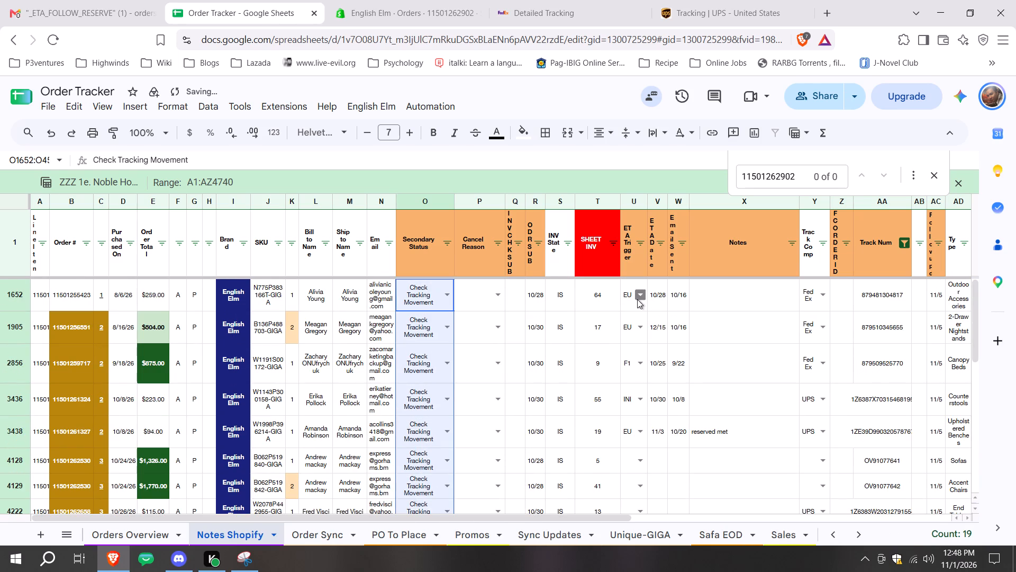
left_click(637, 299)
scroll(640, 443, "down", 2)
left_click(642, 493)
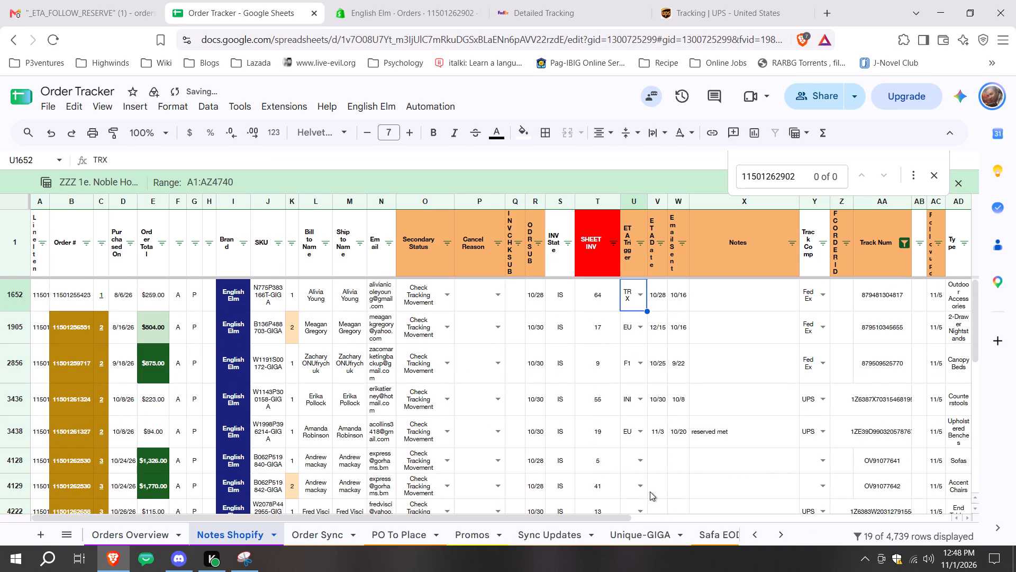
key("ctrl+shift+Down")
key("ctrl+shift+Down")
key("ctrl+shift+Down")
key("ctrl+shift+Down")
key("ctrl+shift+Down")
key("ctrl+shift+Down")
key("ctrl+shift+Down")
key("ctrl+shift+Down")
key("ctrl+shift+Down")
key("ctrl+shift+Down")
key("ctrl+shift+Down")
key("ctrl+d")
Set the ETA Date to 11/2/2026 in row 1652 and fill it down through all the filtered rows.
scroll(686, 478, "up", 11)
double_click(662, 293)
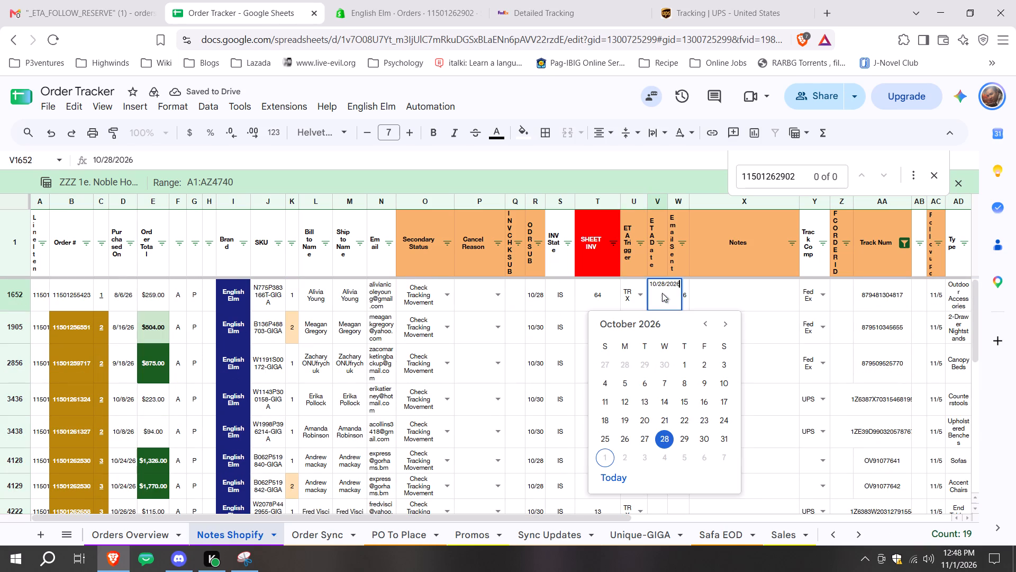
left_click(632, 456)
key("ctrl+shift+Down")
key("ctrl+shift+Down")
key("ctrl+shift+Down")
key("ctrl+shift+Down")
key("ctrl+shift+Down")
key("ctrl+shift+Down")
key("ctrl+shift+Down")
key("ctrl+shift+Down")
key("ctrl+shift+Down")
key("ctrl+shift+Down")
key("ctrl+shift+Down")
key("ctrl+shift+Down")
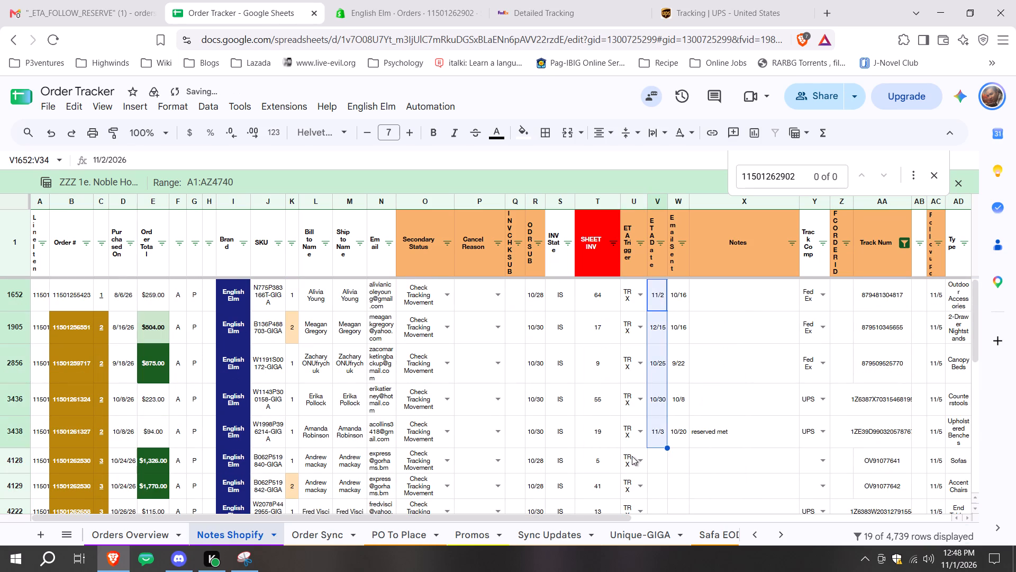
key("ctrl+d")
scroll(658, 455, "up", 8)
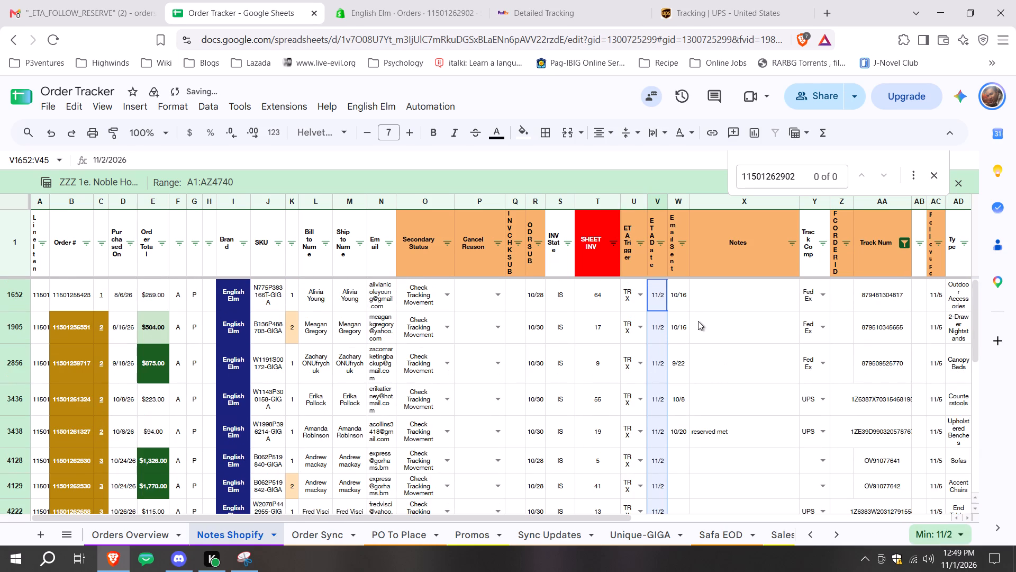
Clear the Email Sent dates in column W for all filtered rows from 1652 through 4560.
left_click(682, 294)
key("ctrl+shift+Down")
key("ctrl+shift+Down")
key("ctrl+shift+Down")
key("ctrl+shift+Down")
key("ctrl+shift+Down")
key("ctrl+shift+Down")
key("ctrl+shift+Down")
key("ctrl+shift+Down")
key("ctrl+shift+Down")
key("ctrl+shift+Down")
key("ctrl+shift+Down")
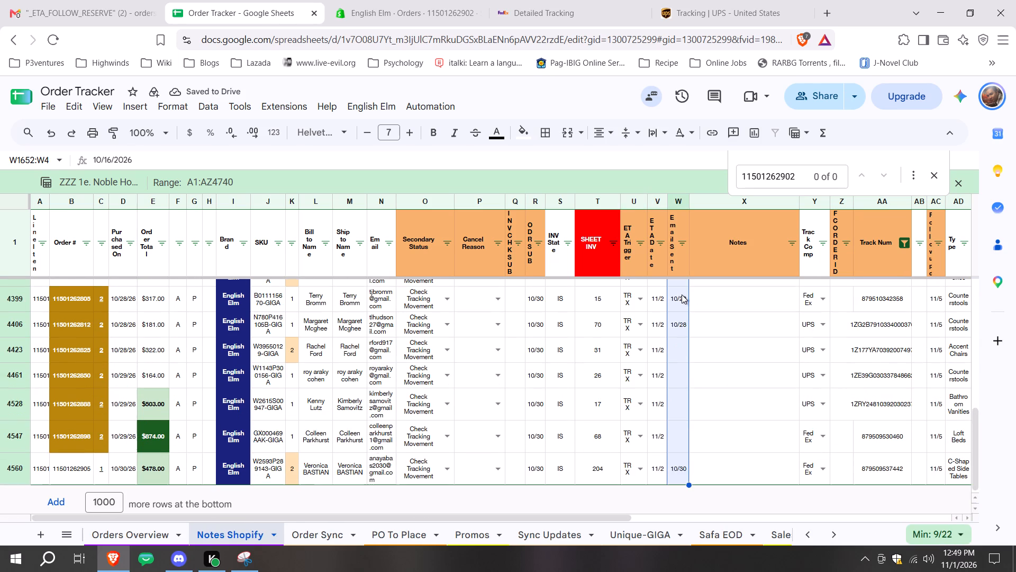
key("Delete")
scroll(724, 383, "up", 8)
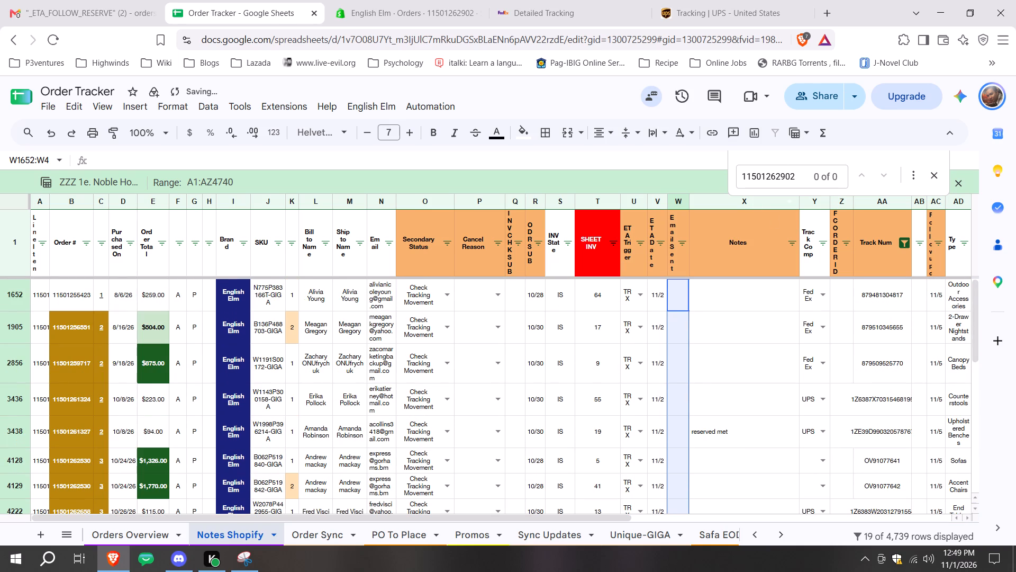
Go through the saved filter views in order, checking ZZZ 2. Freight Check Tracking, ZZZ 2a. Freight Check ALL FC ONLY and ZZZ 3. ORDERS TO DO - OOS RESERVED for pending orders.
left_click(785, 126)
left_click(795, 129)
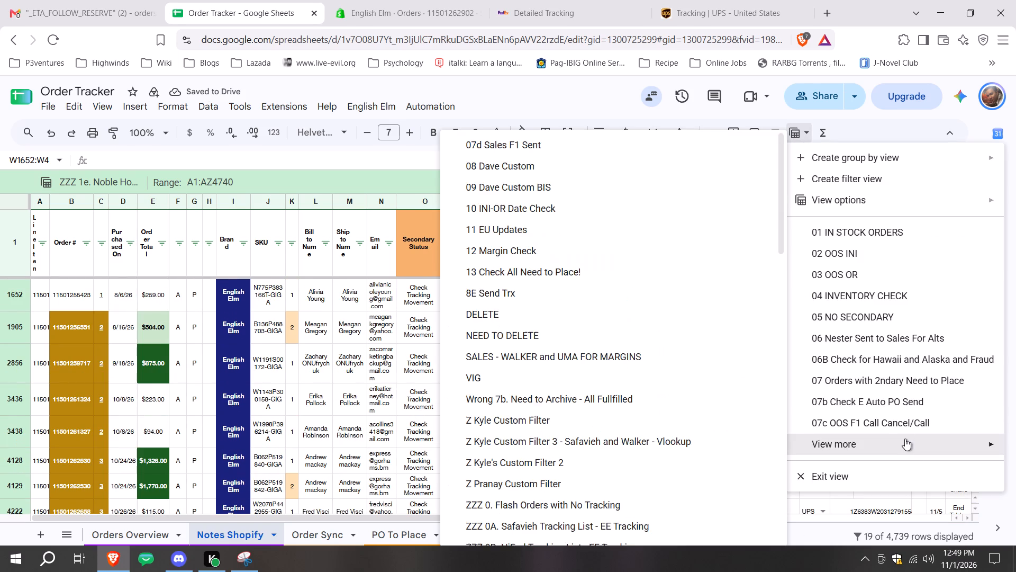
scroll(649, 334, "down", 3)
left_click(629, 202)
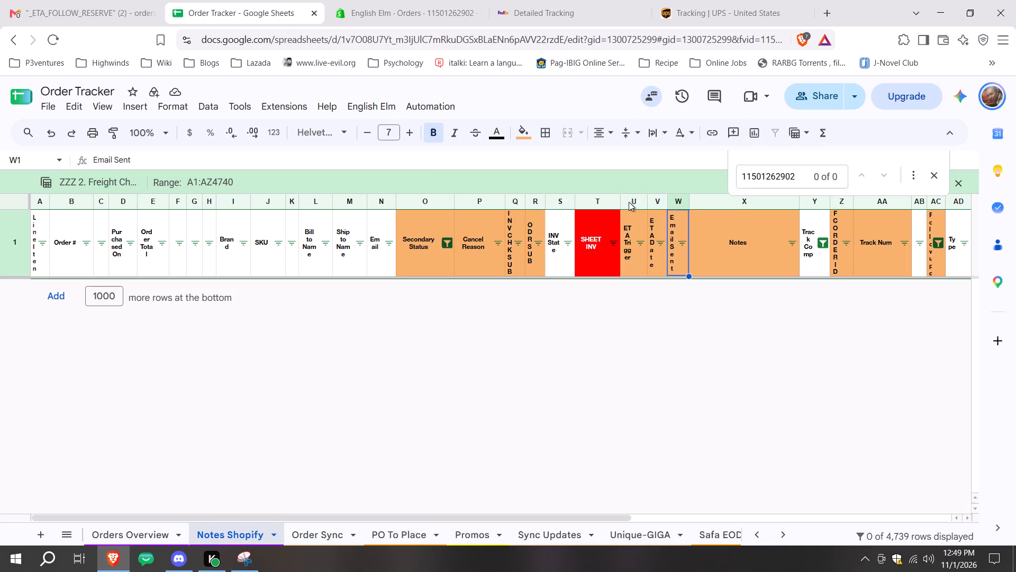
left_click(800, 144)
left_click(800, 142)
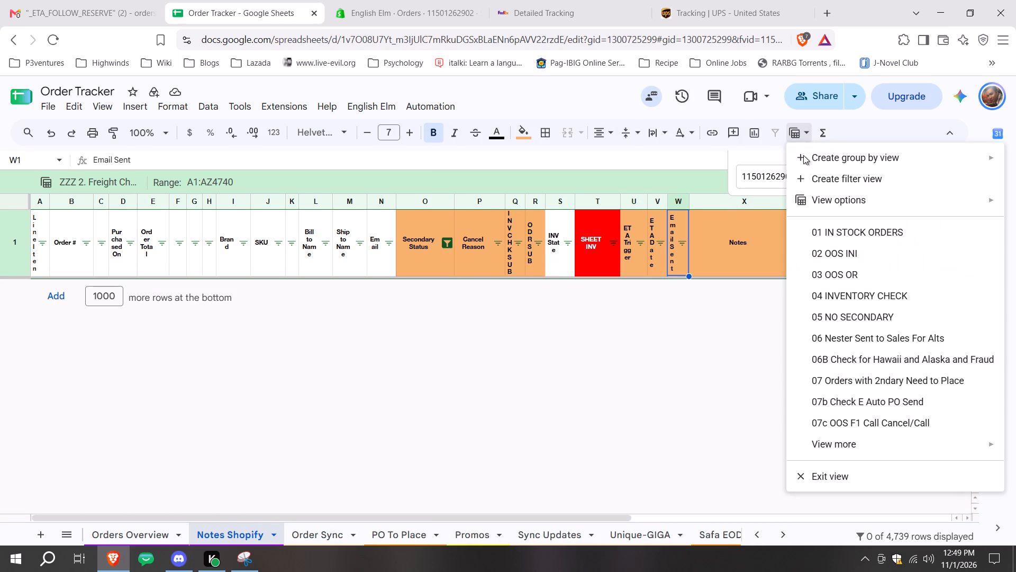
left_click(865, 443)
scroll(617, 270, "down", 3)
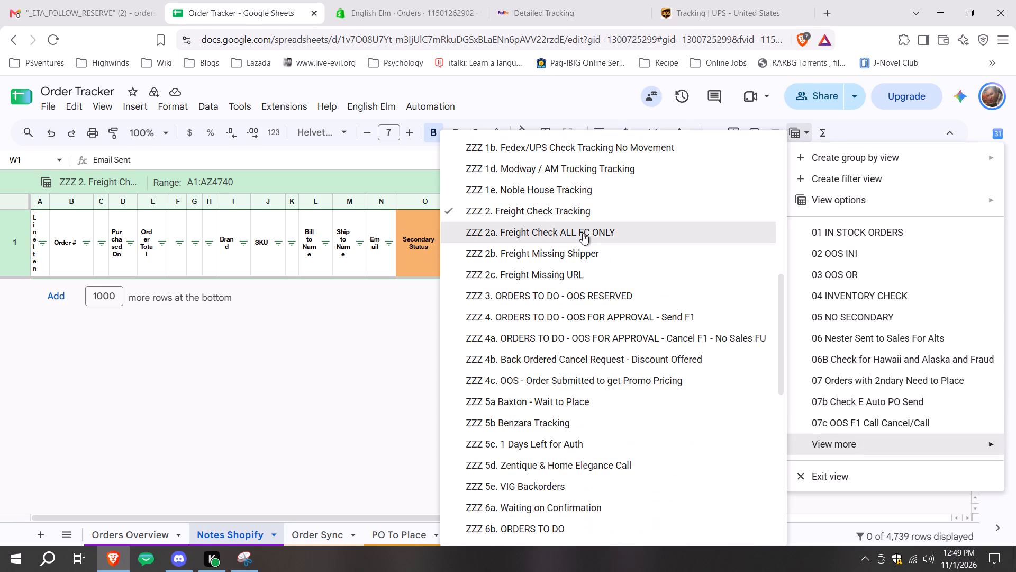
left_click(583, 233)
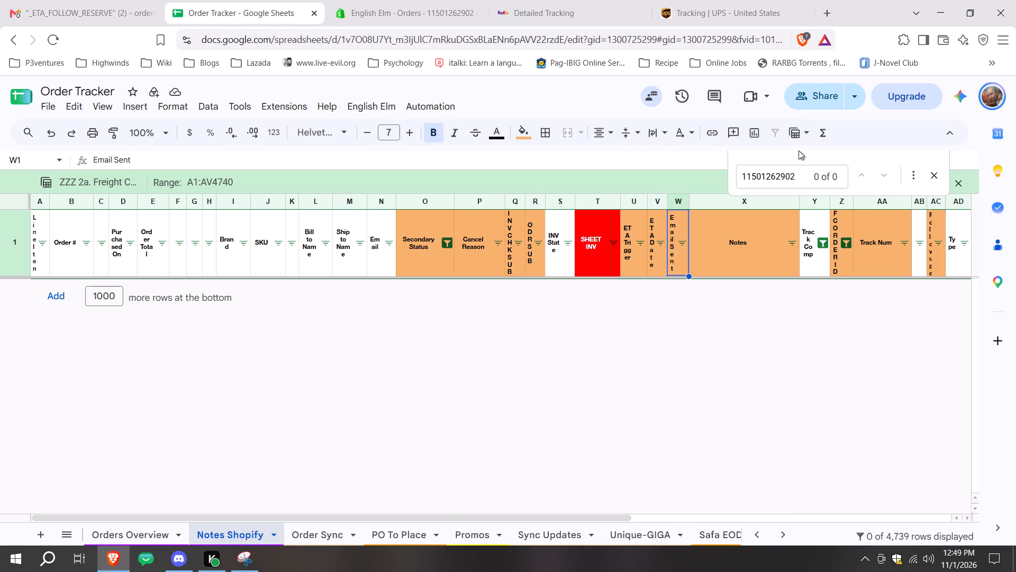
left_click(799, 134)
scroll(516, 256, "down", 2)
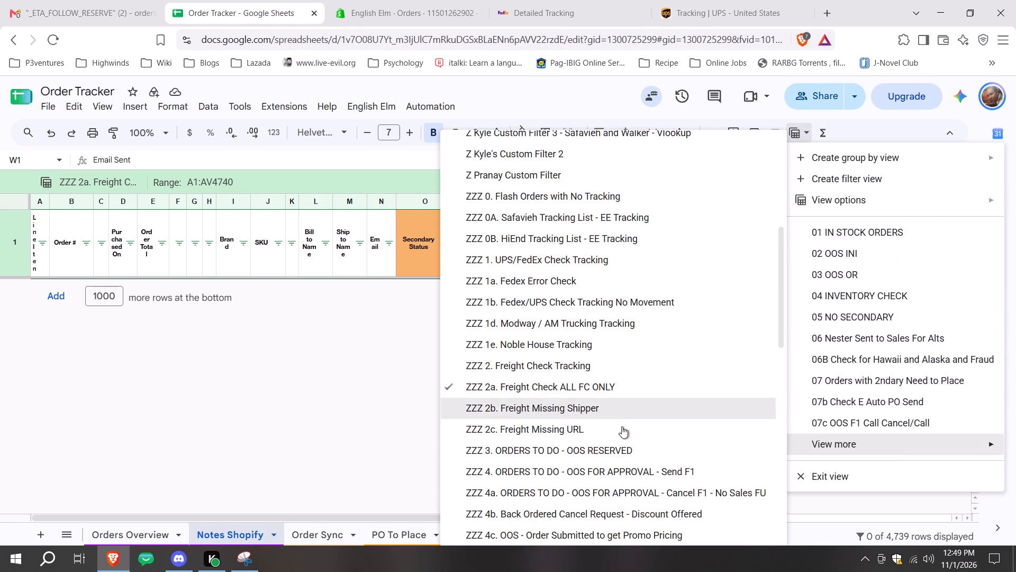
left_click(631, 446)
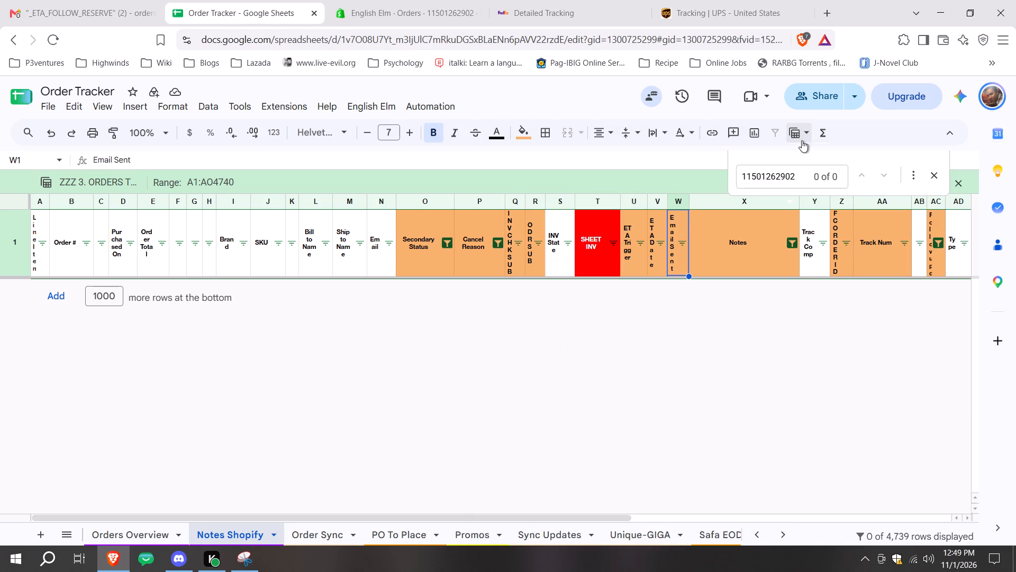
left_click(802, 140)
scroll(458, 303, "down", 3)
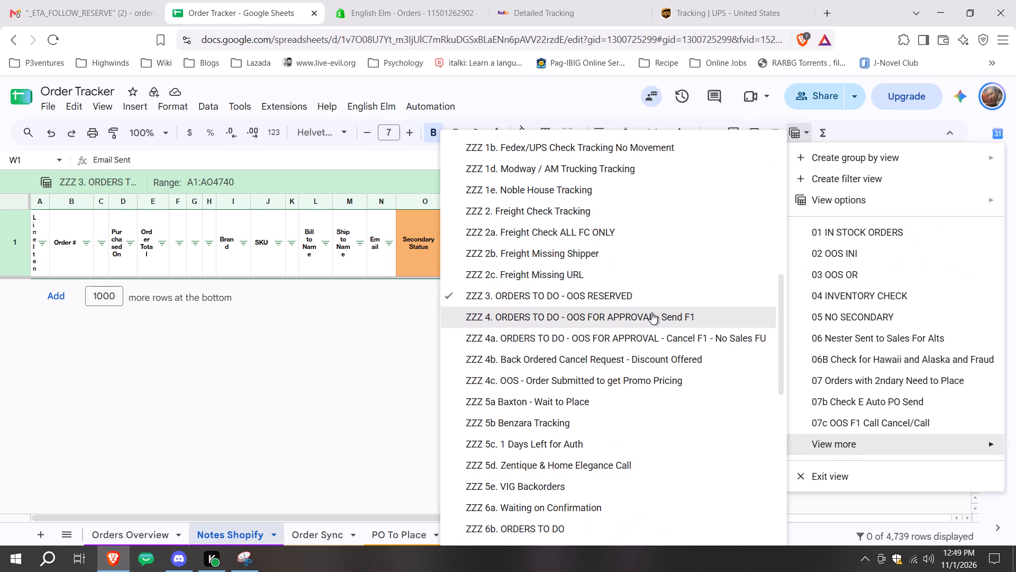
Check the saved filter views ZZZ 4 (OOS FOR APPROVAL - Send F1) and ZZZ 4a (Cancel F1 - No Sales FU) for pending orders.
left_click(651, 312)
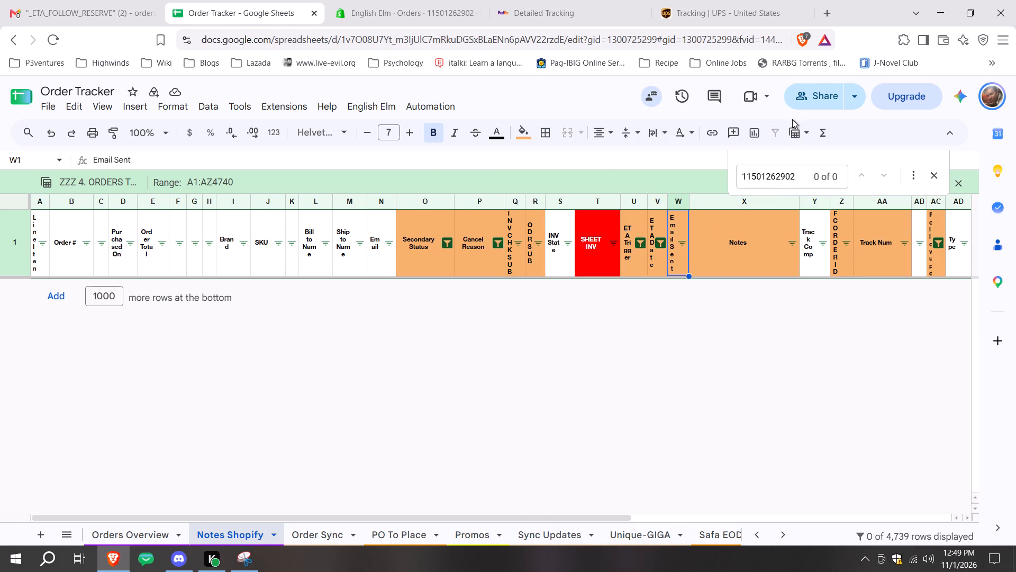
left_click(792, 119)
left_click(809, 139)
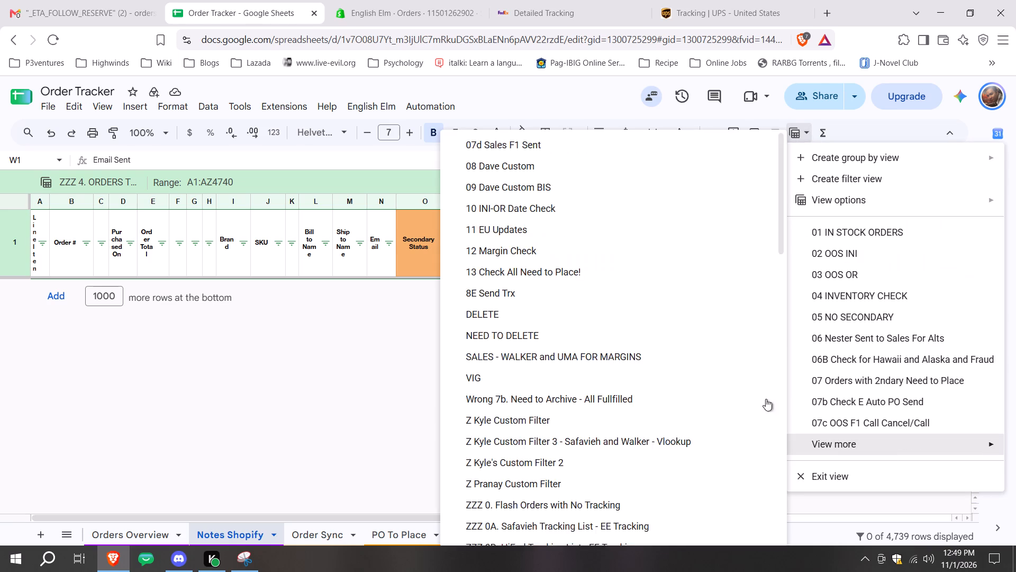
scroll(658, 336, "down", 3)
left_click(666, 332)
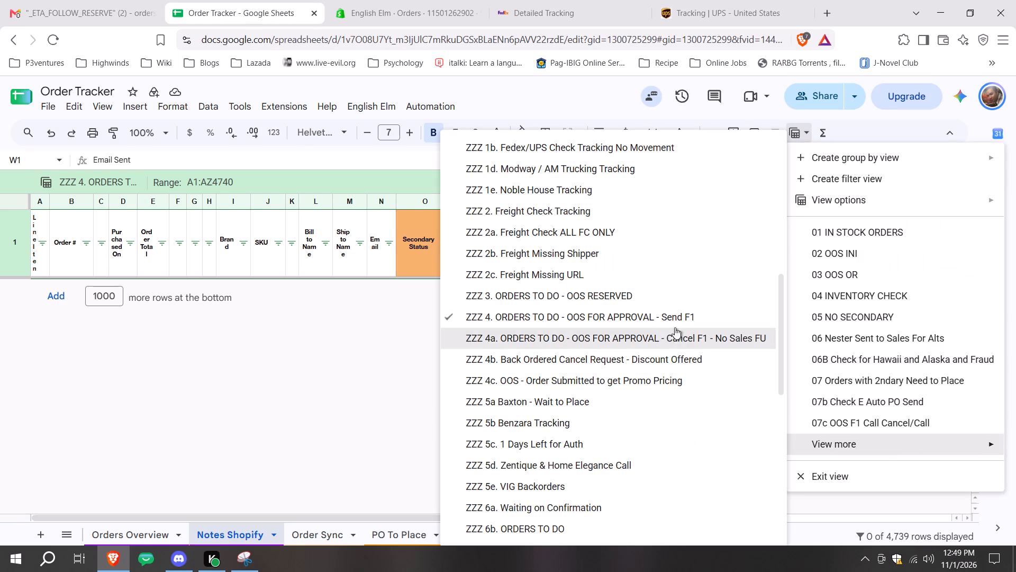
left_click(787, 122)
left_click(813, 145)
left_click(813, 126)
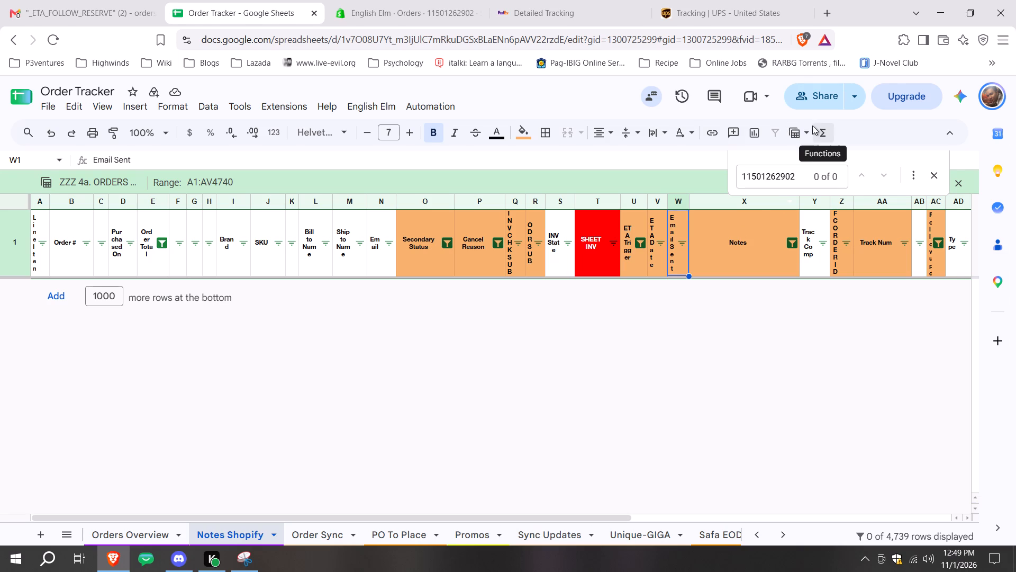
left_click(808, 129)
scroll(591, 319, "down", 3)
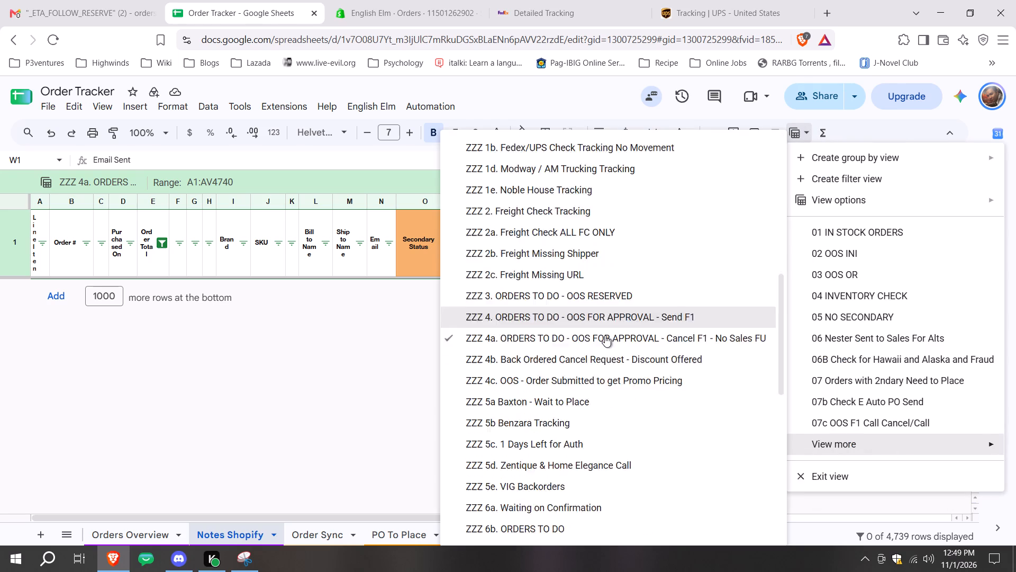